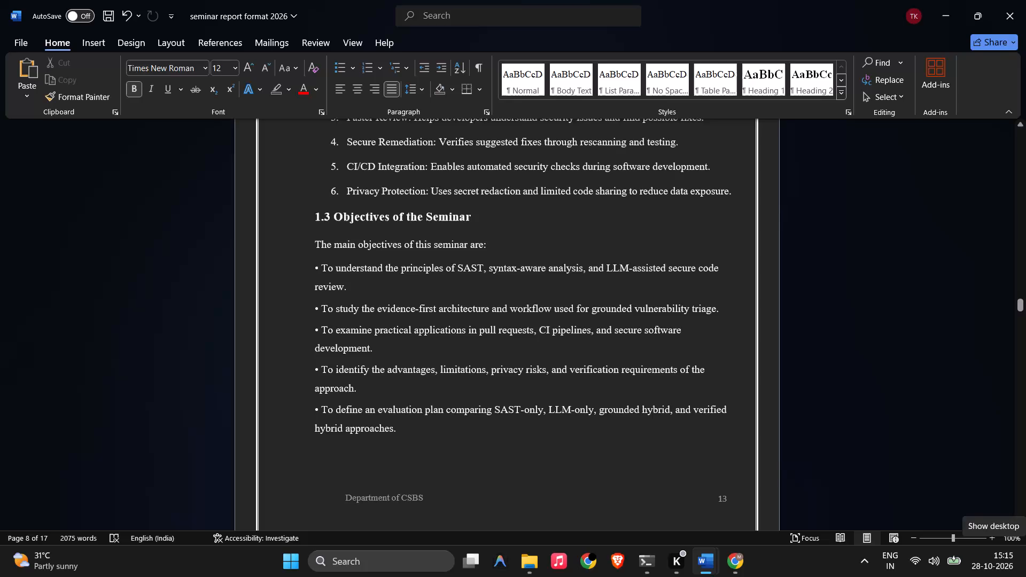
Review the seminar report format 2026 document from section 1.3 to Chapter 4, checking it against the seminar reportg draft for unfilled placeholders.
scroll(1025, 546, "down", 4)
scroll(703, 162, "down", 3)
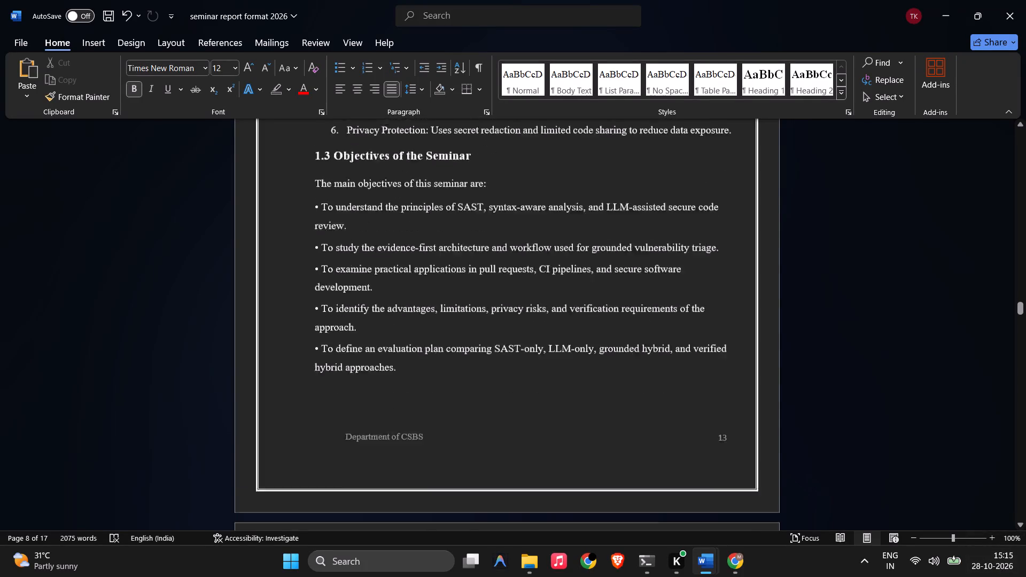
scroll(703, 163, "down", 12)
scroll(702, 238, "down", 13)
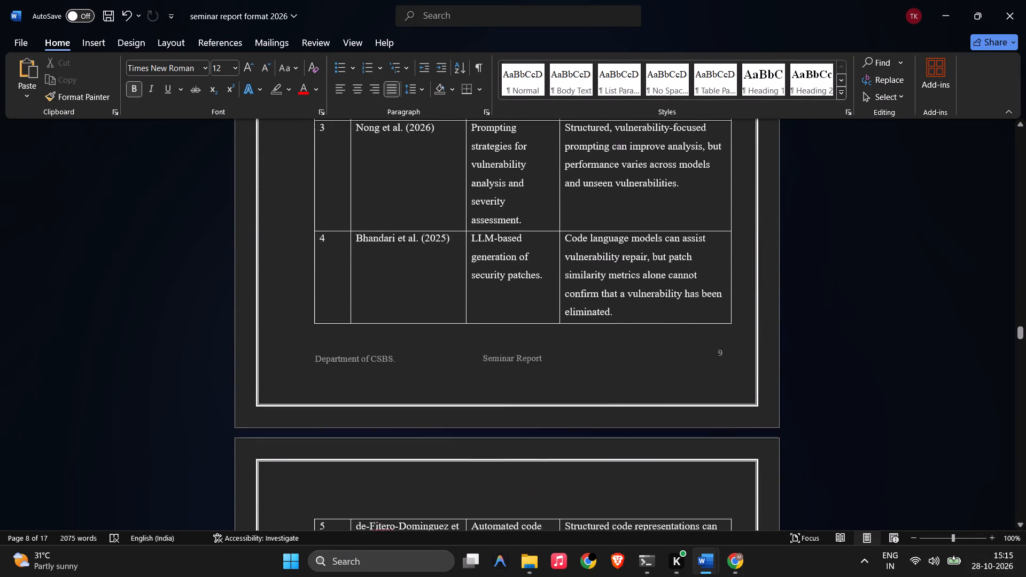
scroll(702, 238, "down", 11)
scroll(496, 292, "down", 10)
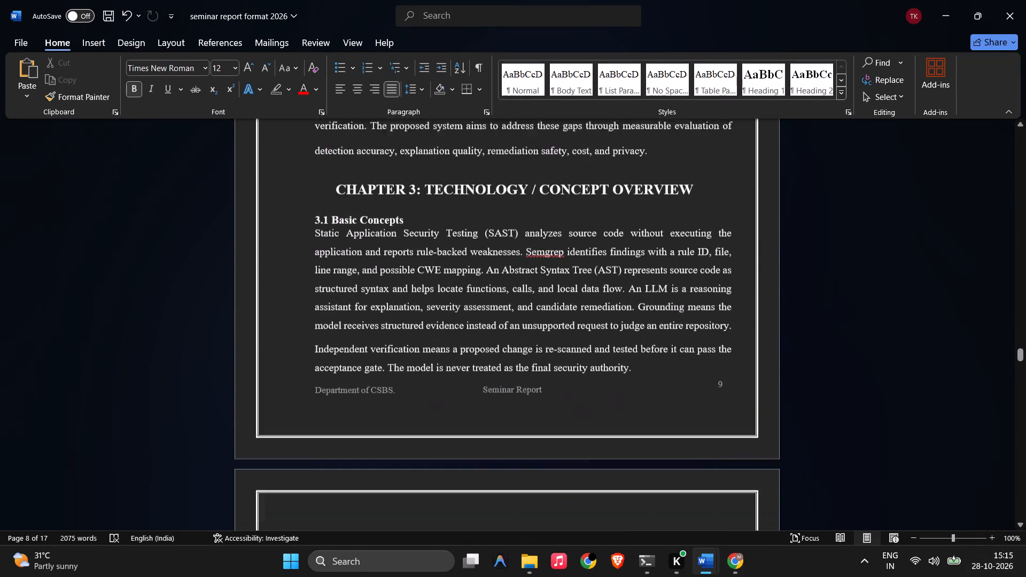
key("alt+Tab")
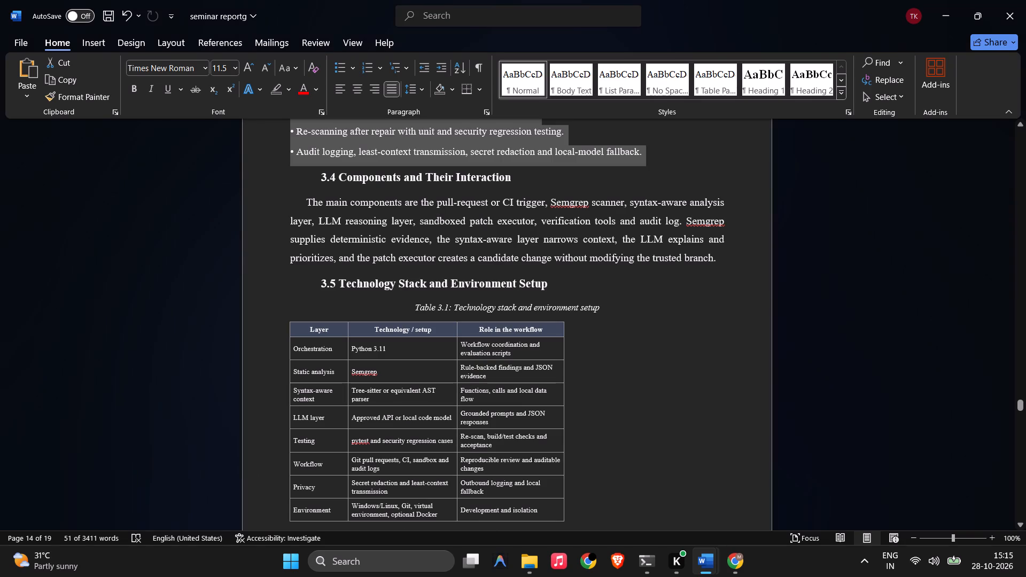
key("alt+Tab")
scroll(441, 209, "up", 4)
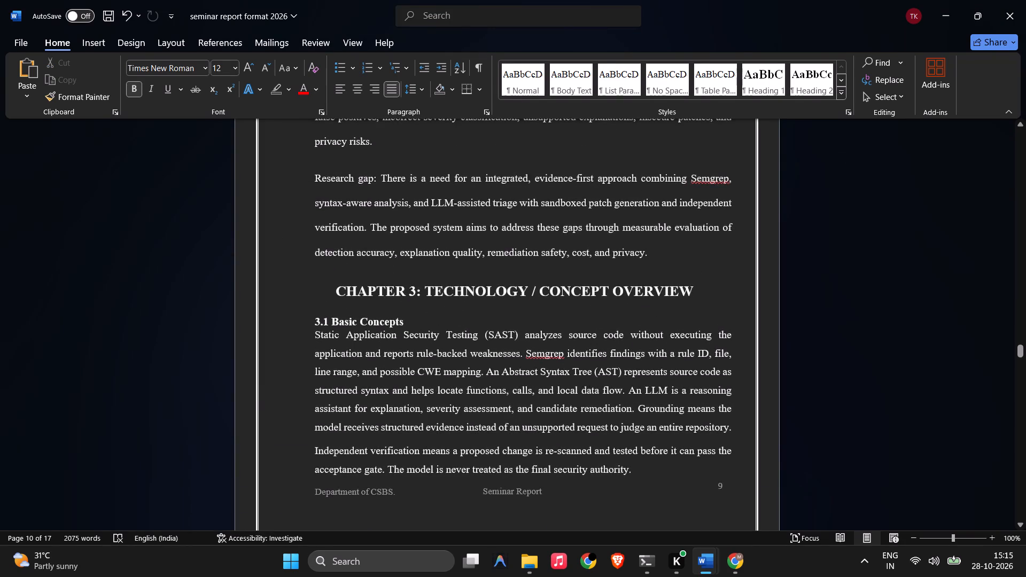
scroll(441, 209, "up", 7)
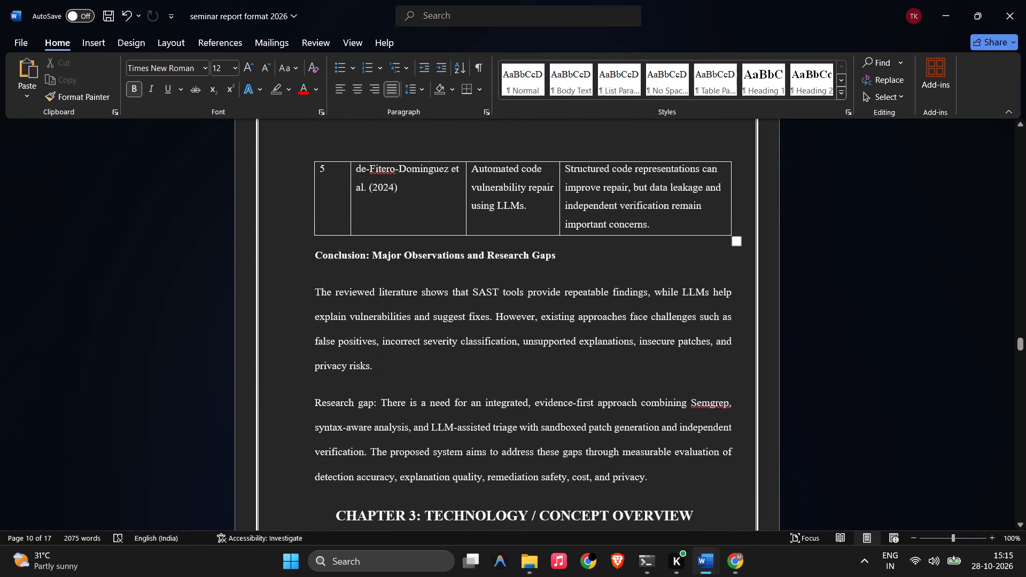
scroll(441, 209, "down", 4)
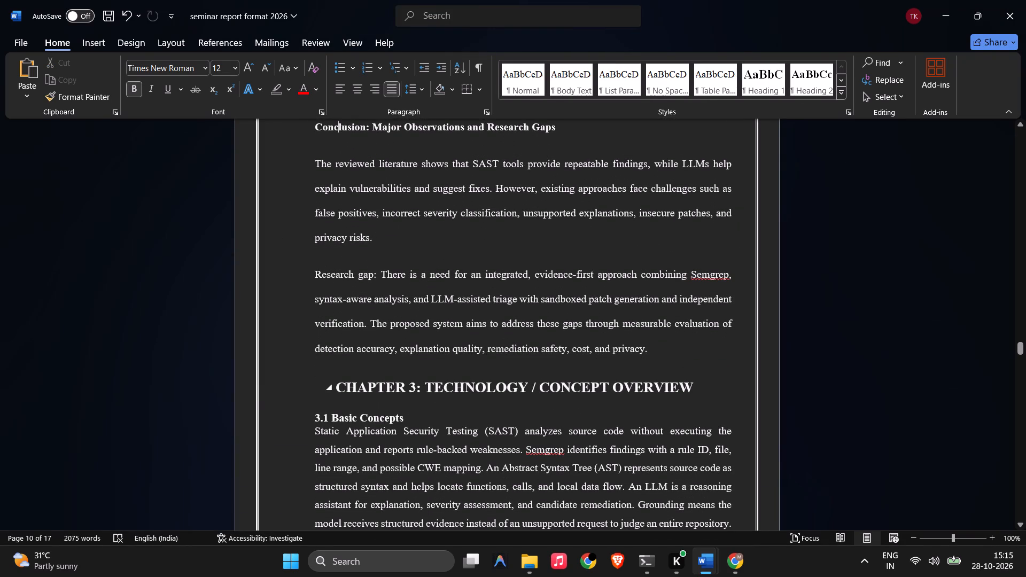
left_click(335, 391)
scroll(396, 368, "down", 8)
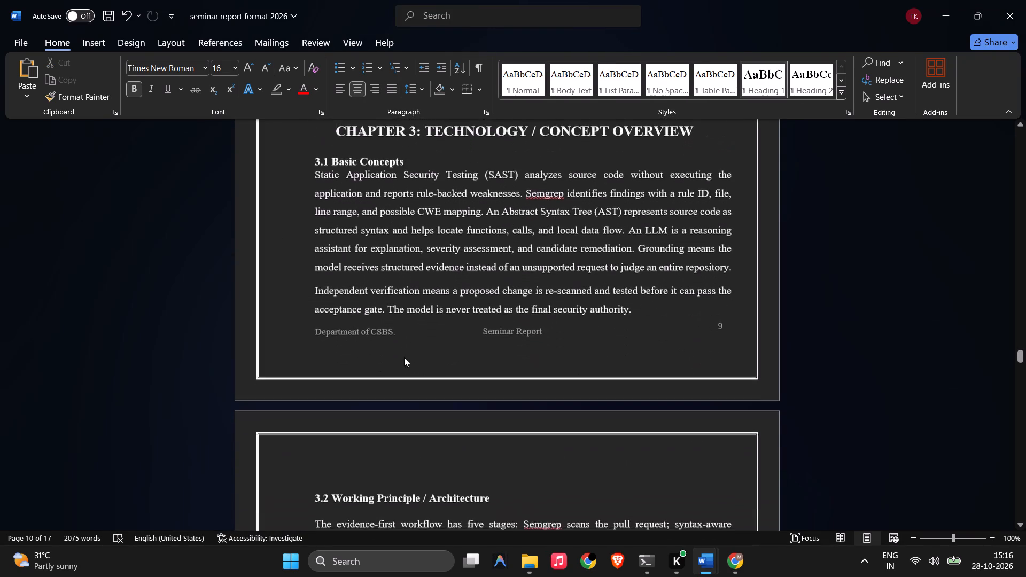
scroll(407, 354, "down", 4)
scroll(407, 354, "up", 4)
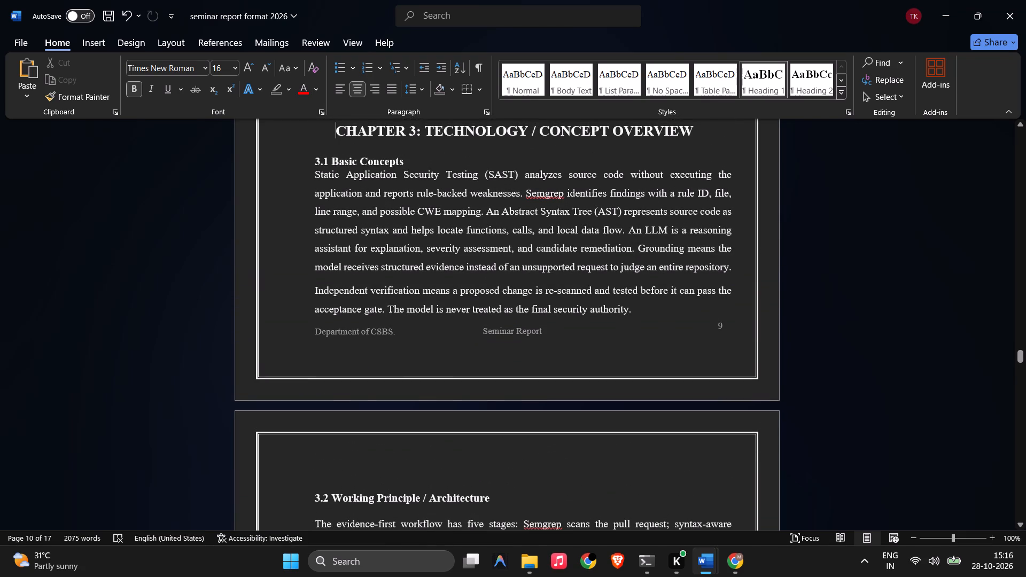
scroll(590, 294, "down", 16)
scroll(588, 324, "down", 6)
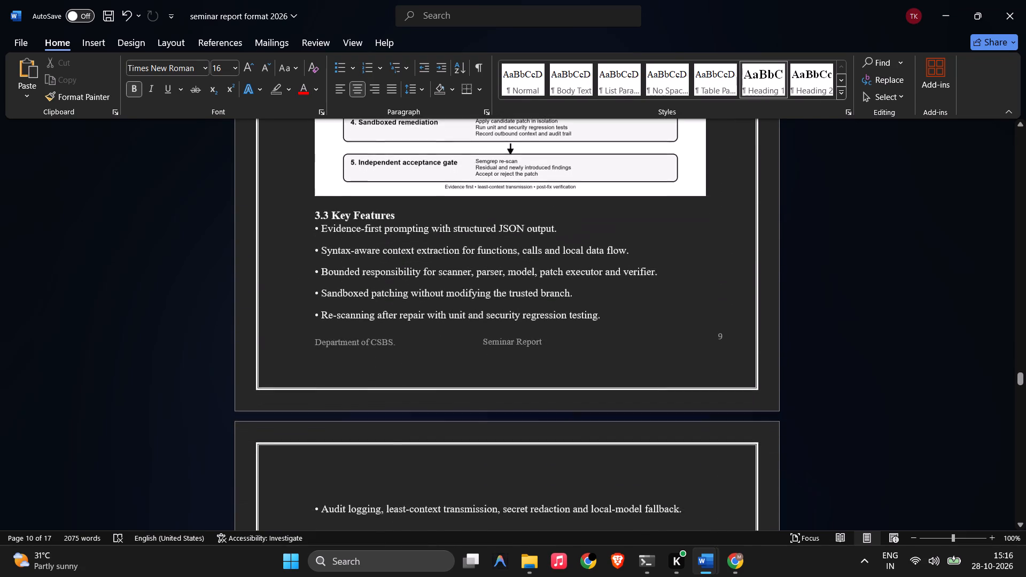
scroll(588, 324, "down", 8)
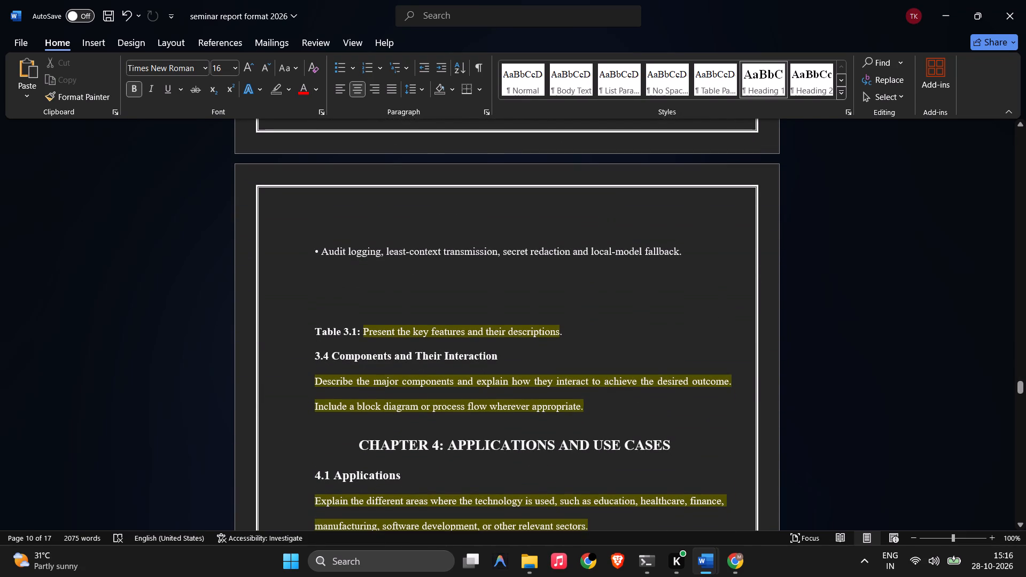
key("alt+Tab")
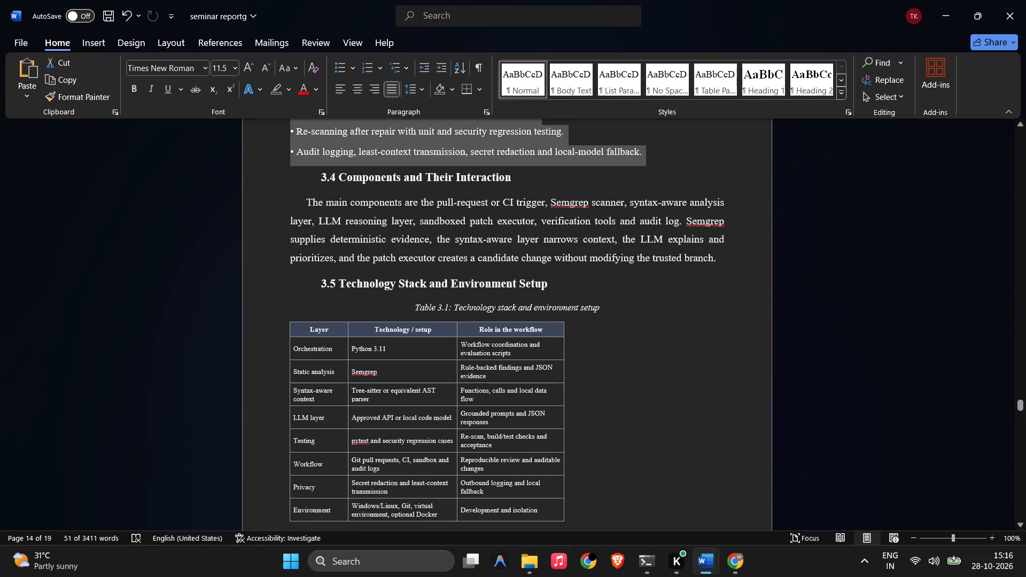
key("alt+Tab")
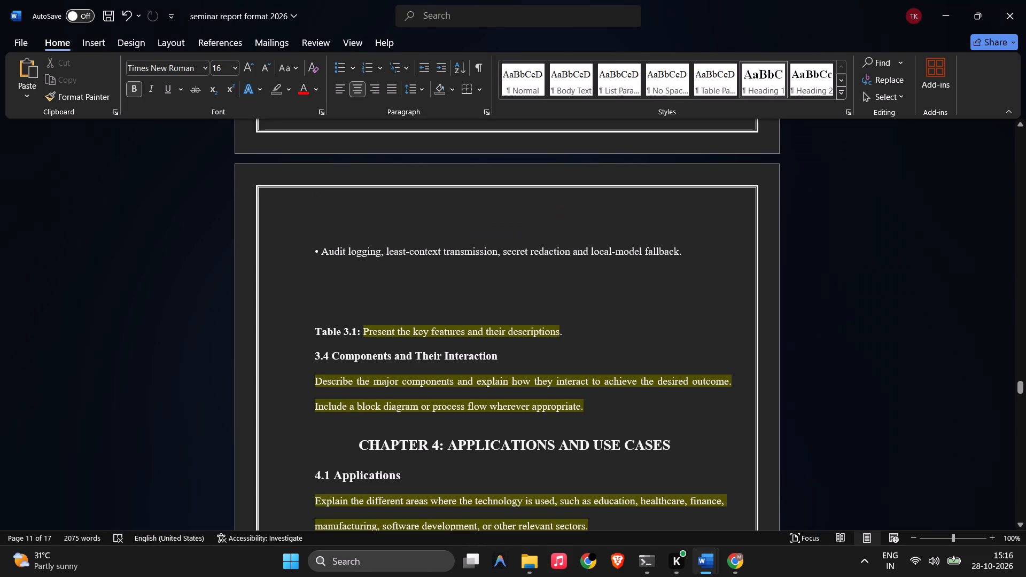
In the seminar reportg document, remove the first-line indent of the section 3.4 Components and Their Interaction paragraph and copy the paragraph.
key("alt+Tab")
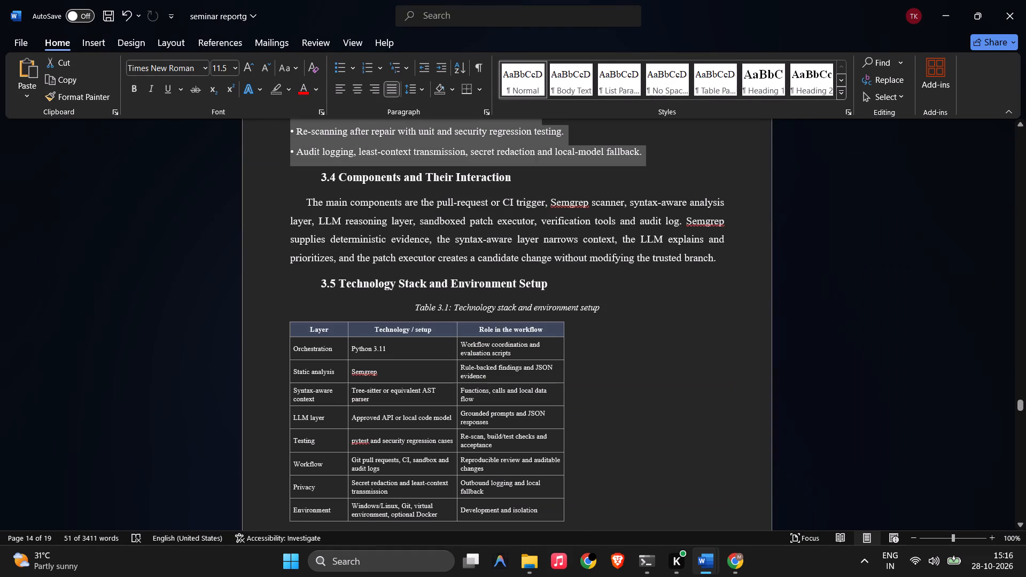
scroll(419, 312, "down", 18)
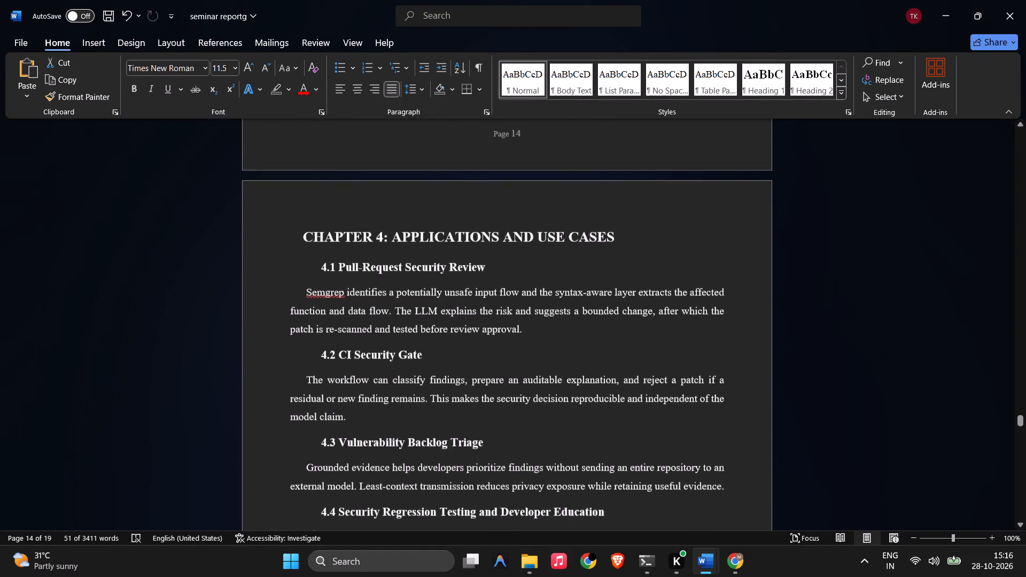
key("alt+Tab")
key("alt+Tab")
scroll(415, 308, "up", 4)
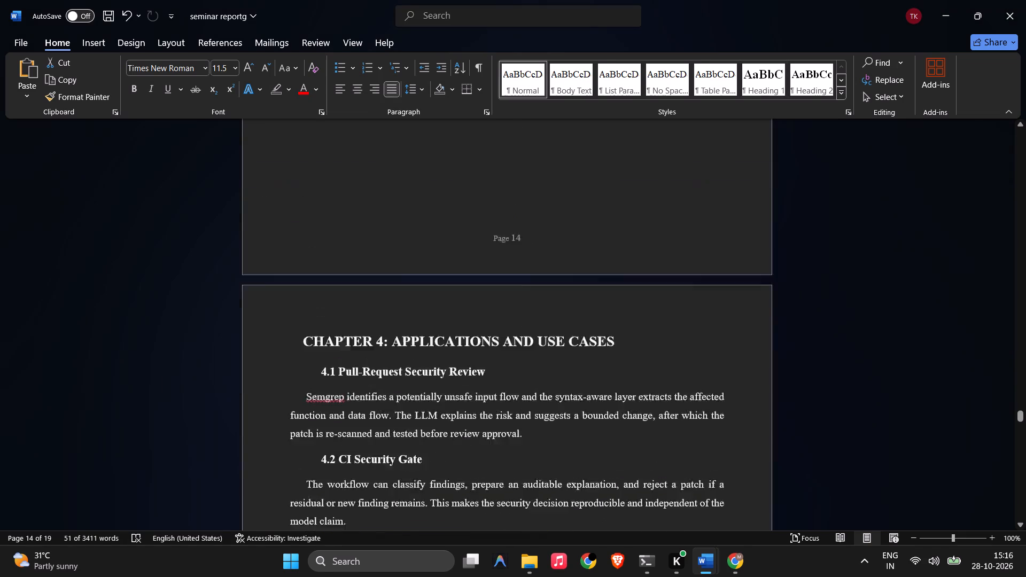
scroll(415, 308, "up", 18)
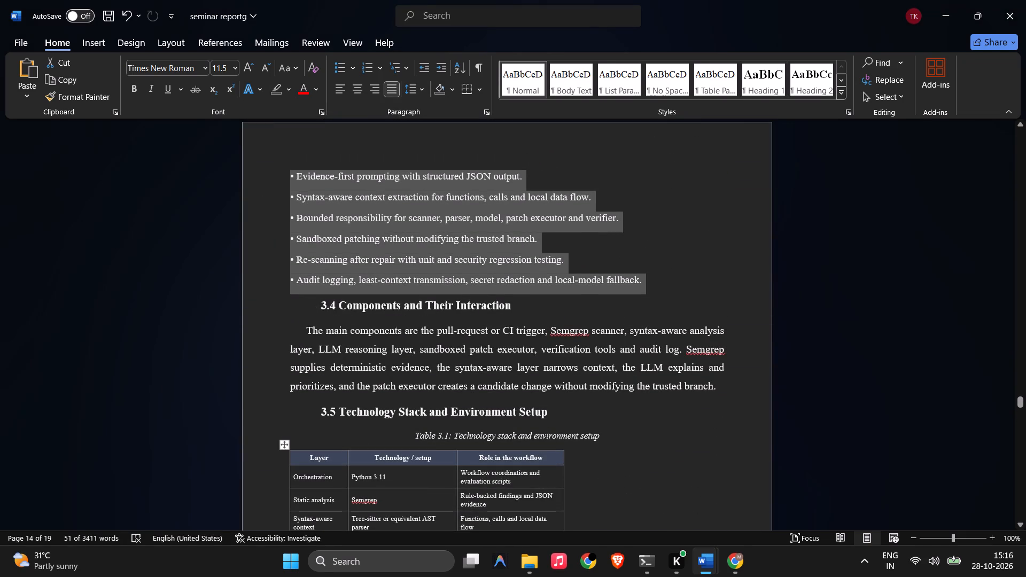
left_click(305, 333)
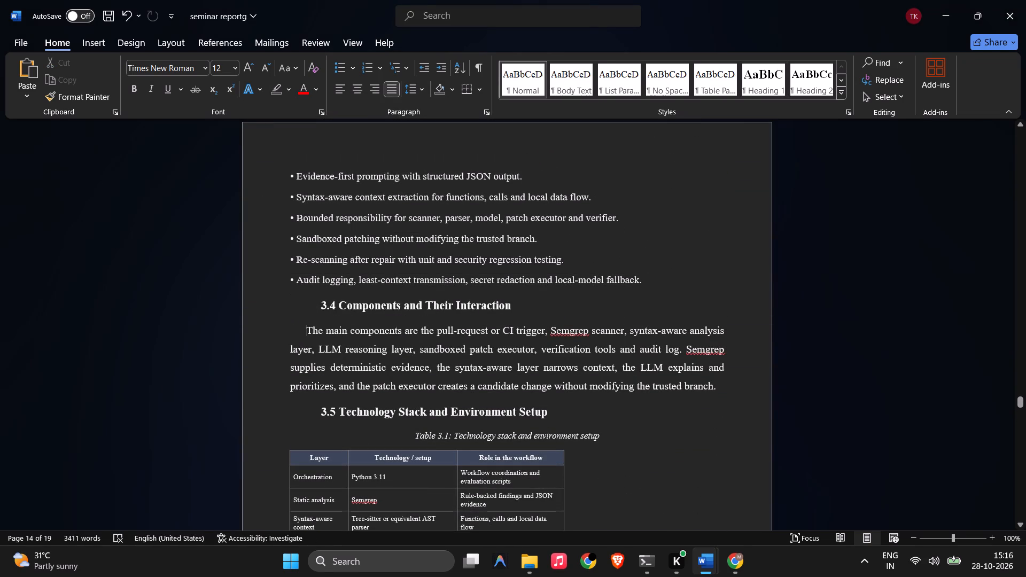
key("BackSpace")
left_click_drag(651, 388, 650, 388)
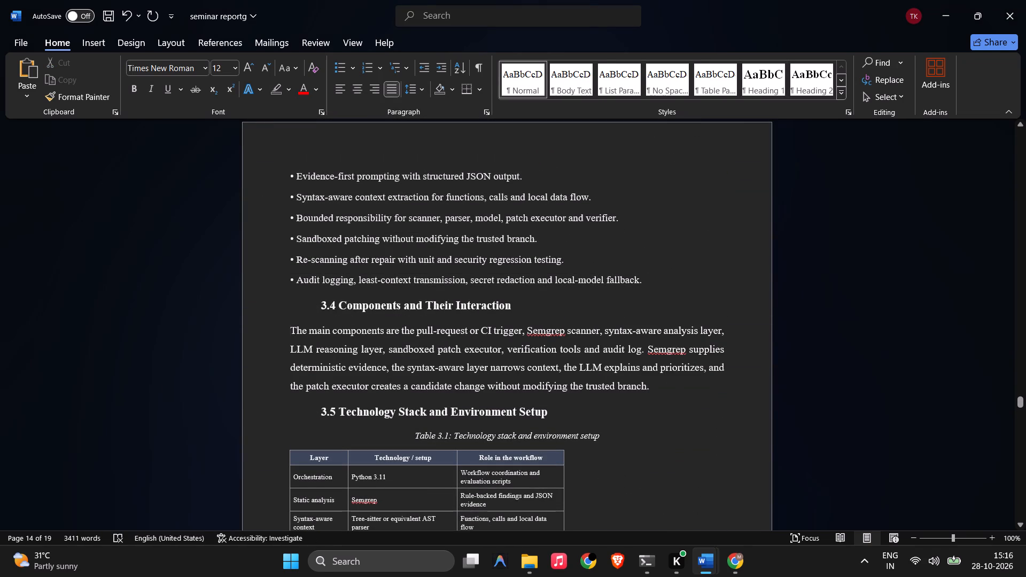
left_click_drag(650, 388, 285, 330)
key("ctrl+c")
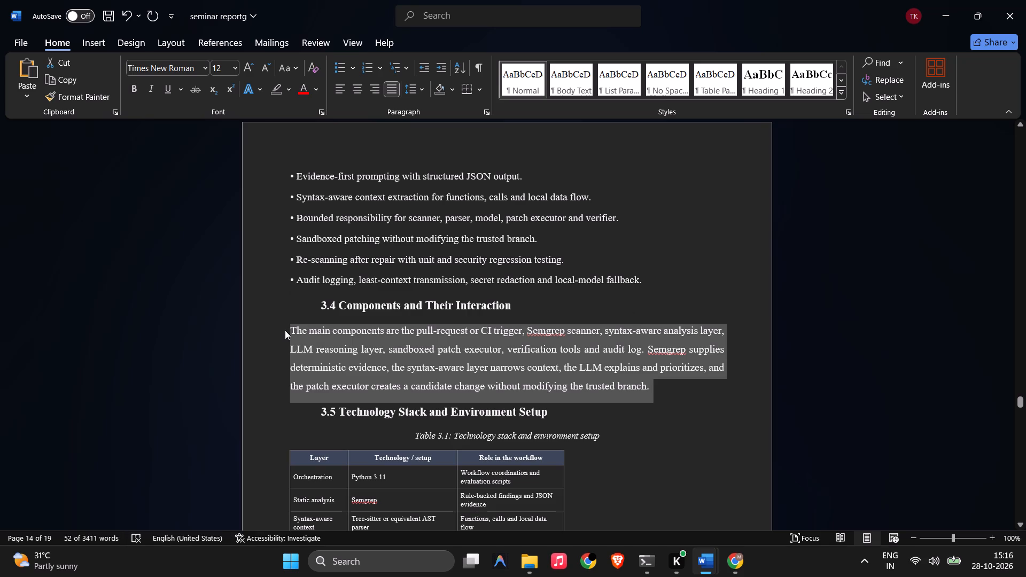
In the seminar report format 2026 document, replace the highlighted placeholder text under section 3.4 with the copied paragraph.
key("alt+Tab")
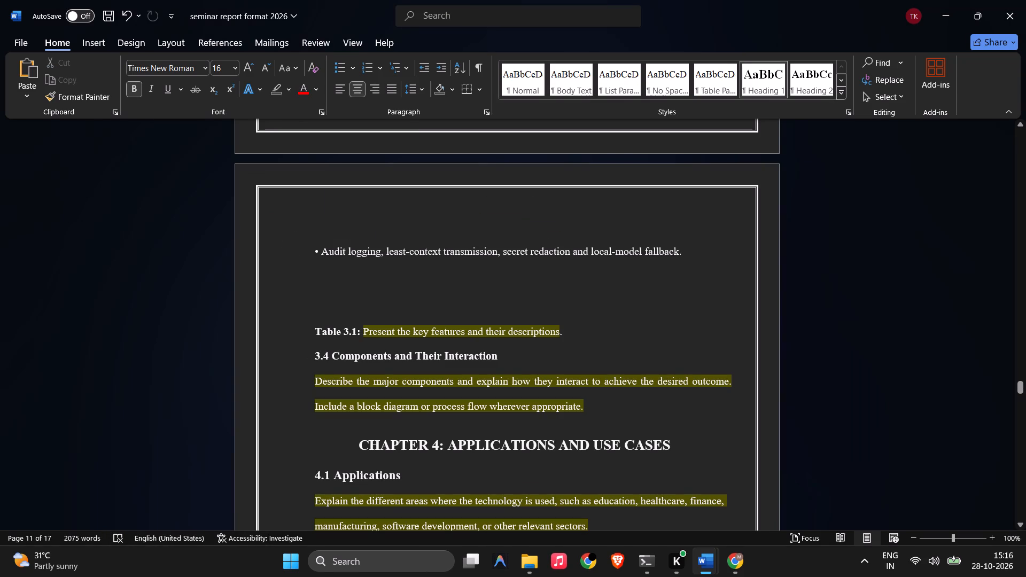
left_click_drag(312, 382, 581, 416)
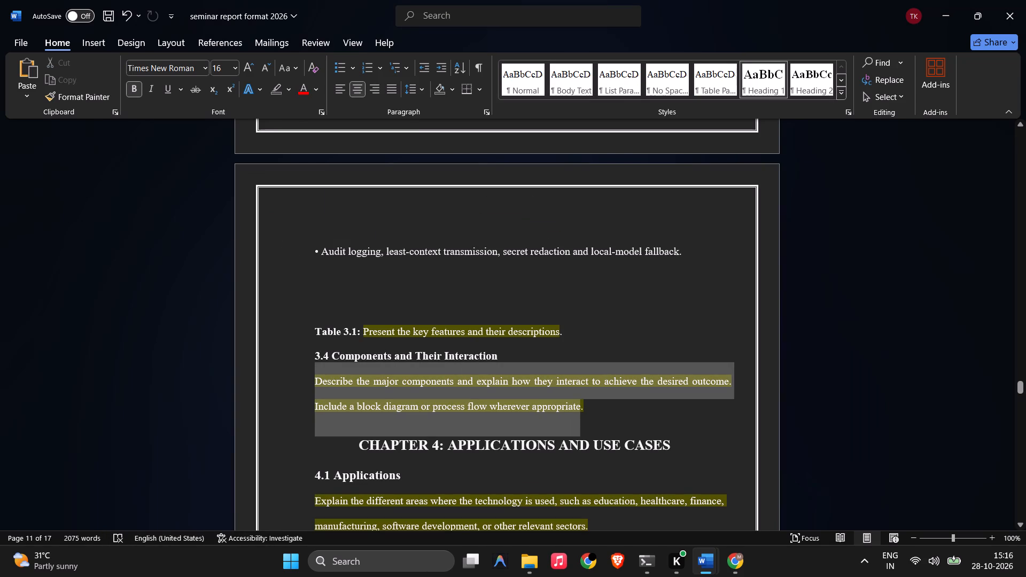
left_click_drag(581, 416, 582, 409)
left_click_drag(582, 409, 584, 409)
key("ctrl+v")
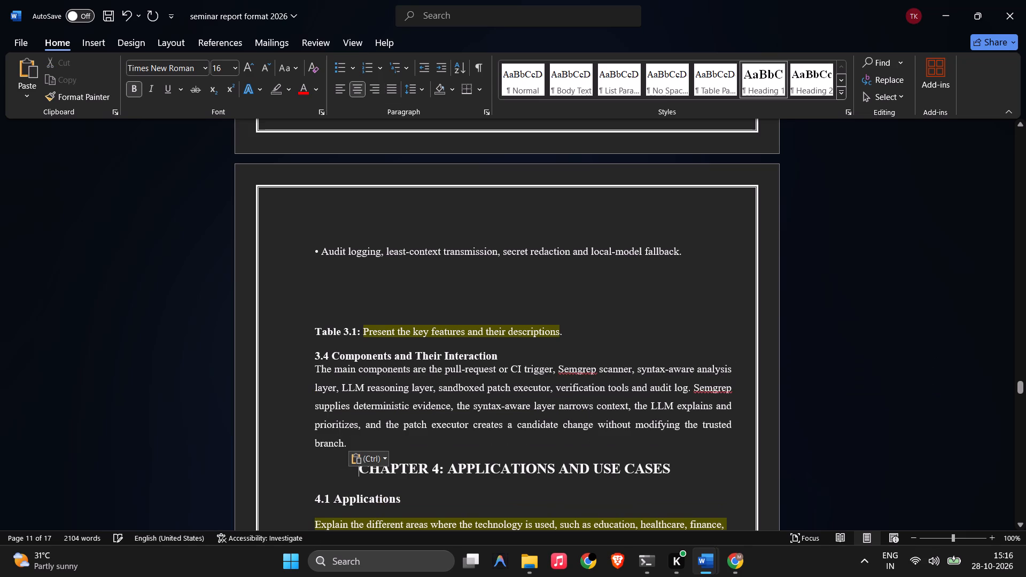
Delete the empty lines between the audit logging bullet and the Table 3.1 line.
left_click(391, 298)
left_click(367, 317)
key("BackSpace")
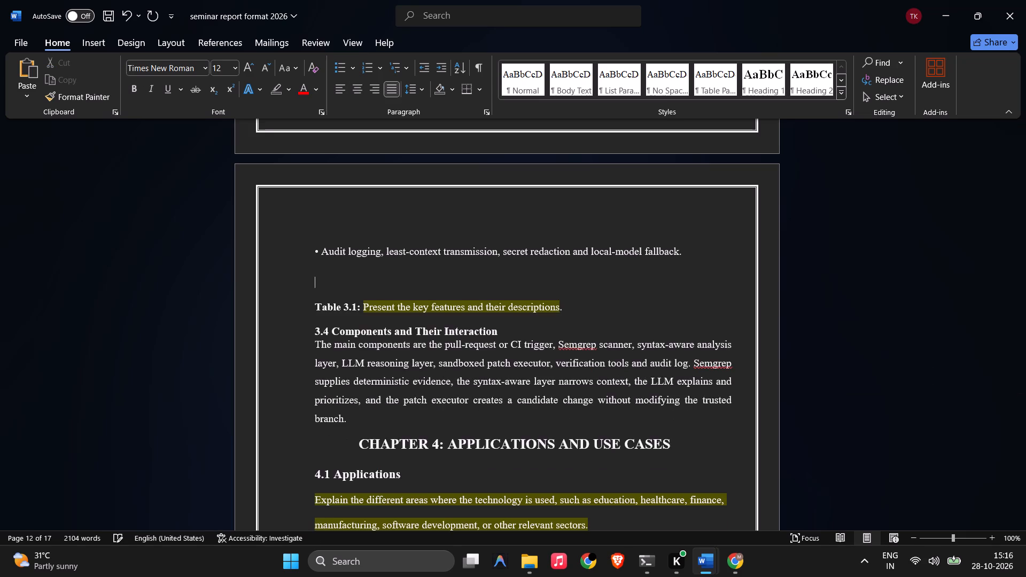
key("BackSpace")
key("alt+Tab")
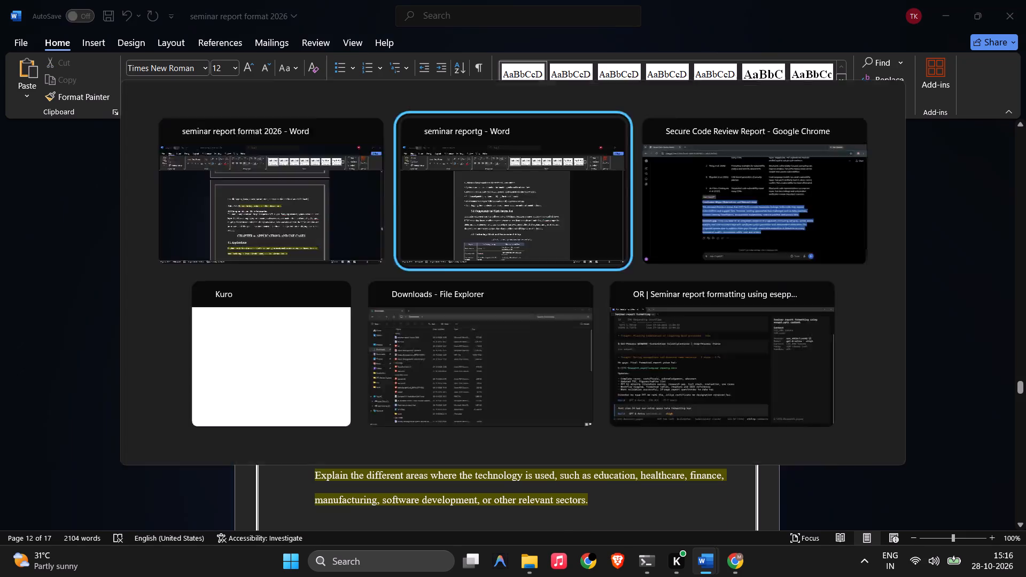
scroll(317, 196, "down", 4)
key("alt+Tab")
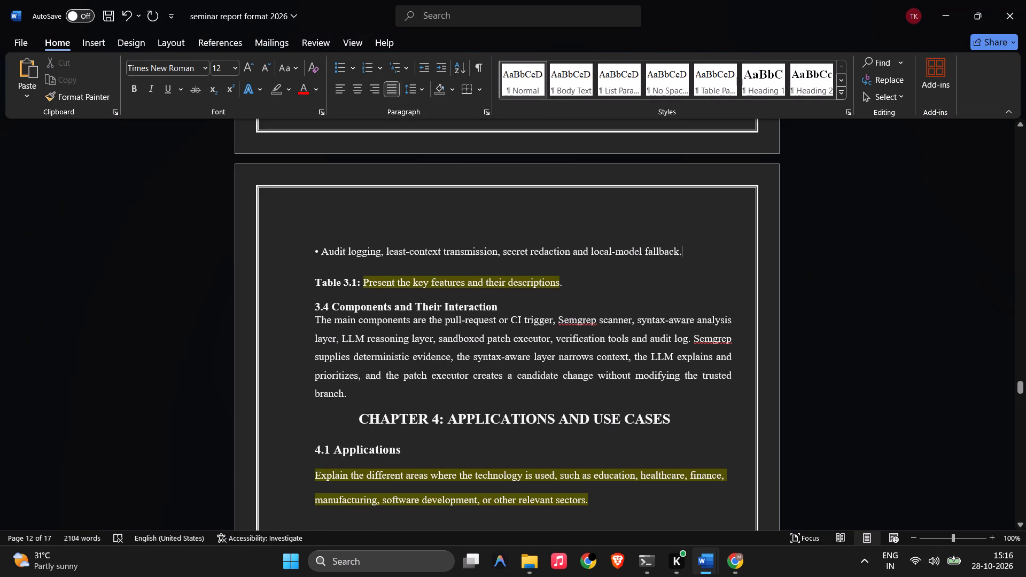
left_click_drag(580, 290, 325, 292)
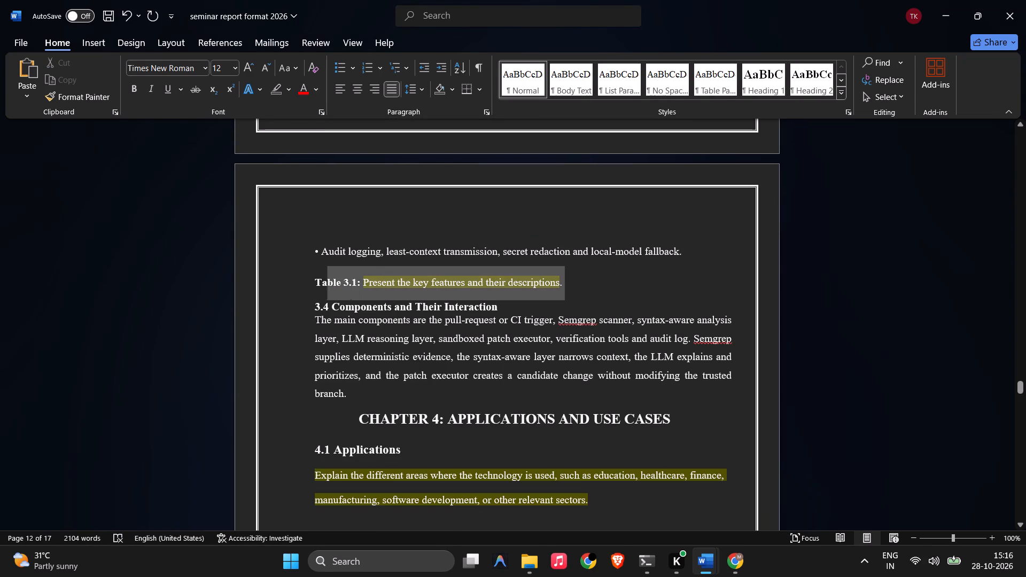
left_click_drag(325, 292, 322, 292)
left_click(361, 292)
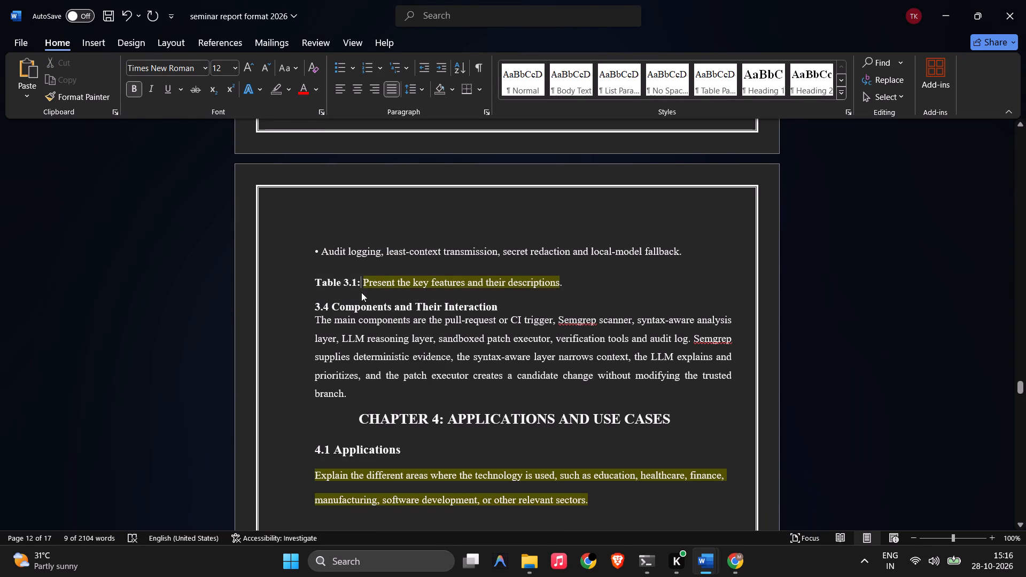
left_click_drag(578, 288, 332, 288)
key("ctrl+c")
key("alt+Tab")
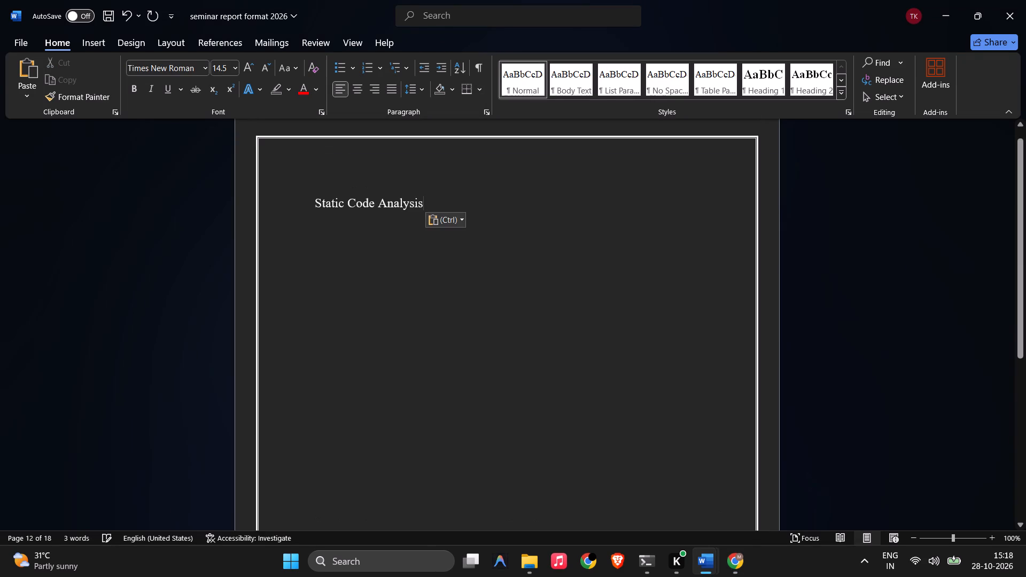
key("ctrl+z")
Replace the row 1 Key Feature entry in the document's Table 3.1 with the copied "Static Code Analysis".
scroll(387, 287, "down", 13)
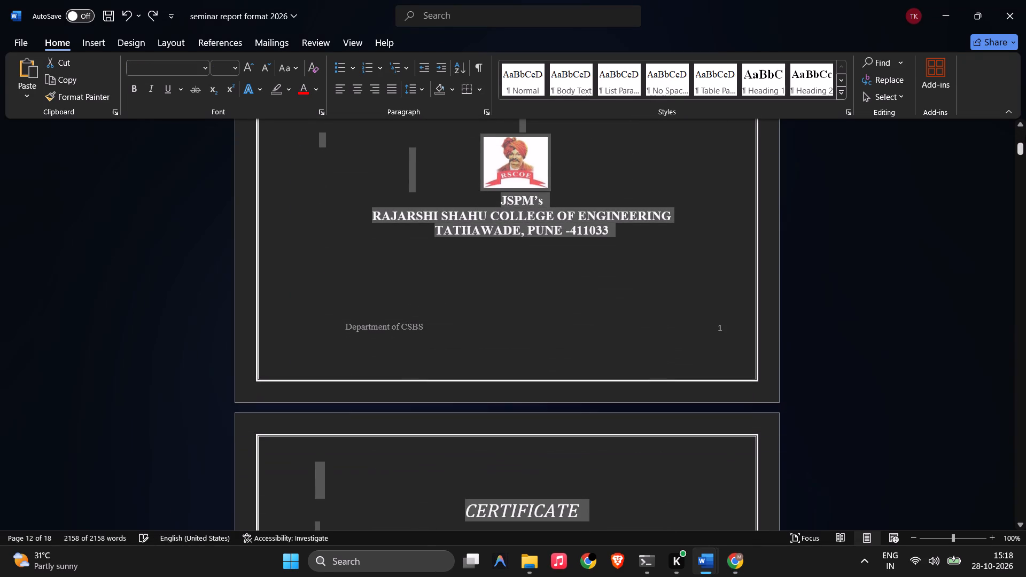
left_click_drag(1017, 154, 1008, 265)
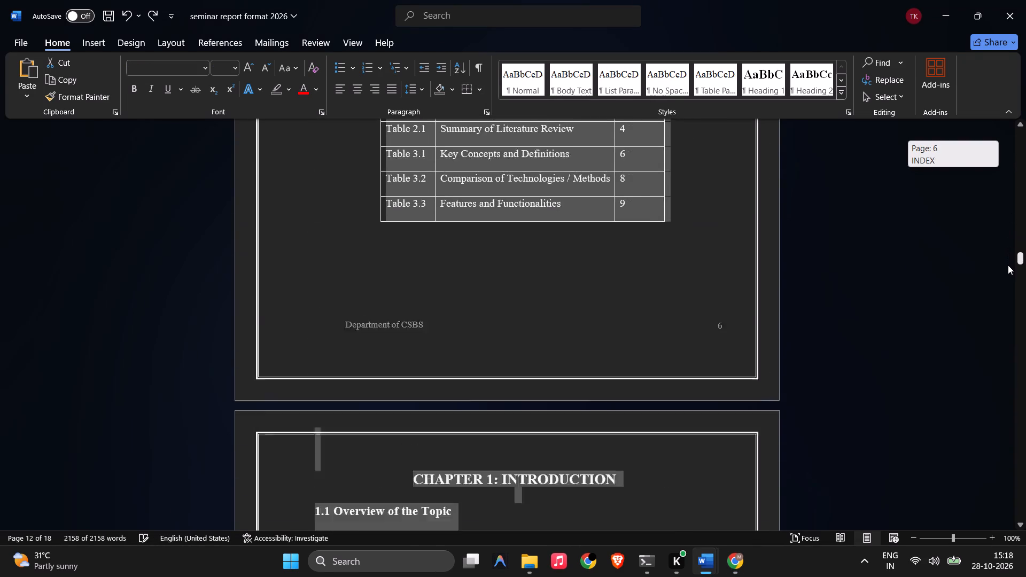
left_click_drag(1008, 265, 1011, 317)
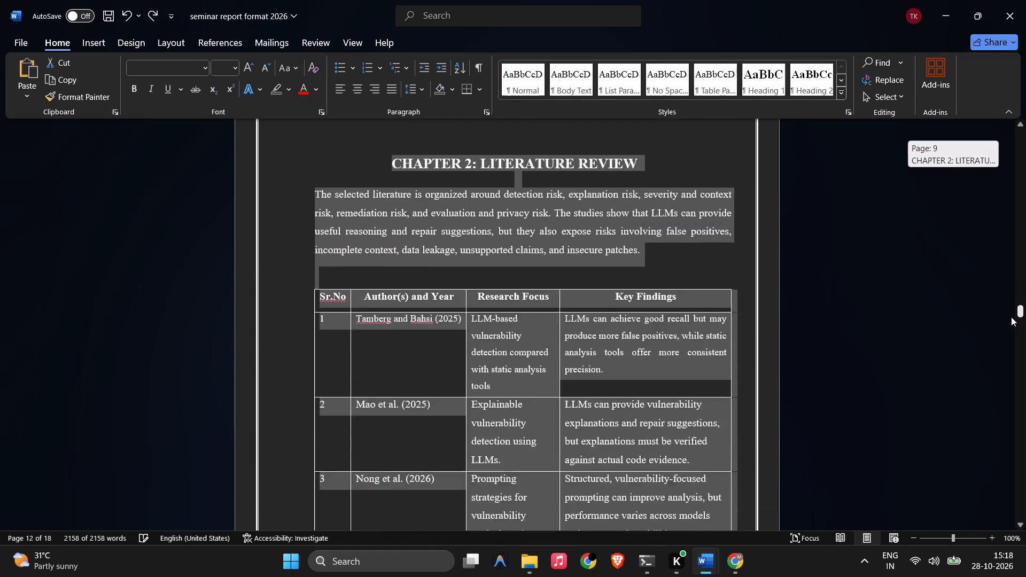
left_click_drag(1011, 317, 1012, 335)
left_click(953, 320)
scroll(668, 308, "down", 4)
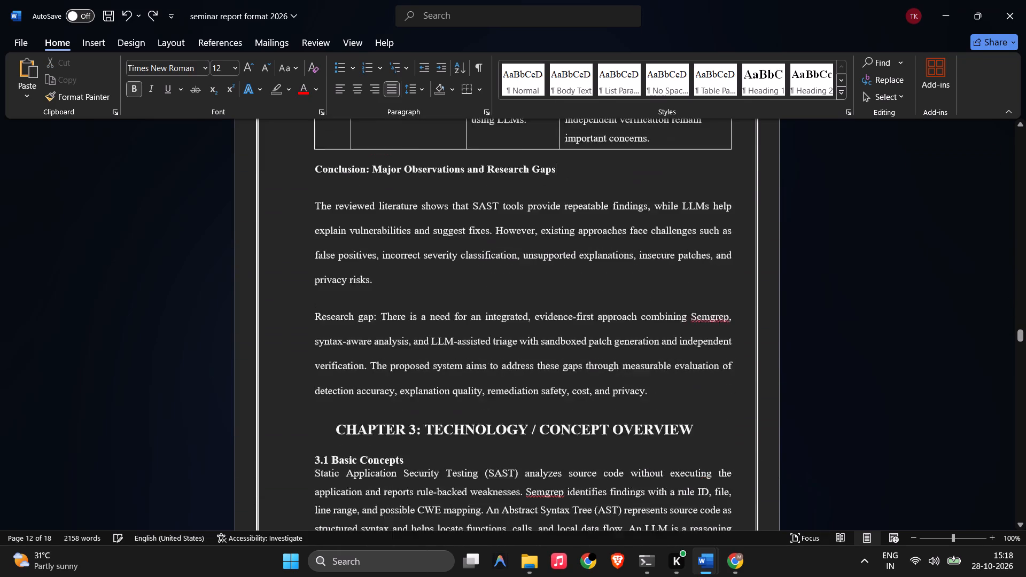
scroll(668, 308, "down", 20)
scroll(668, 308, "down", 1)
scroll(559, 263, "down", 11)
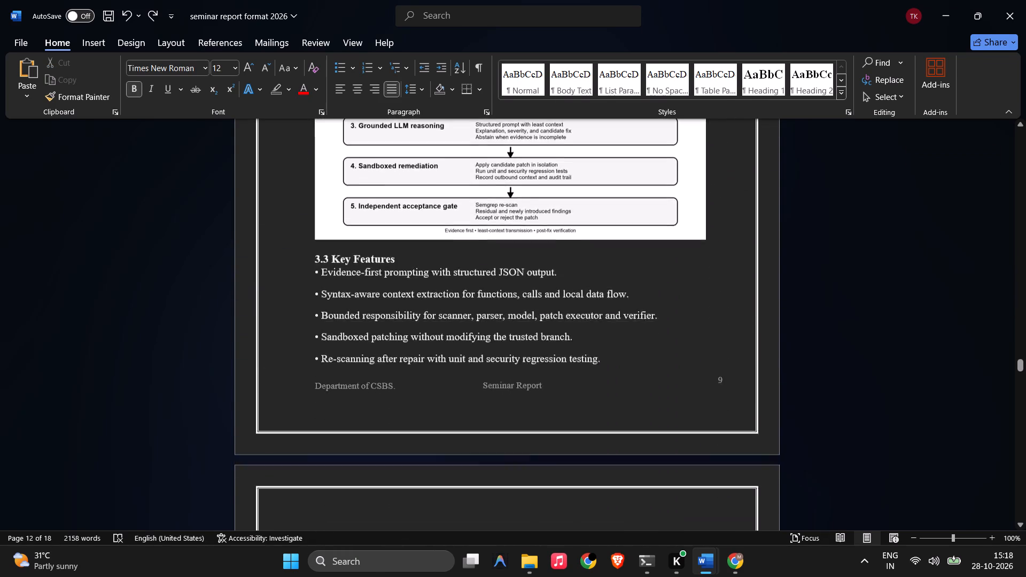
scroll(559, 264, "down", 13)
left_click(414, 178)
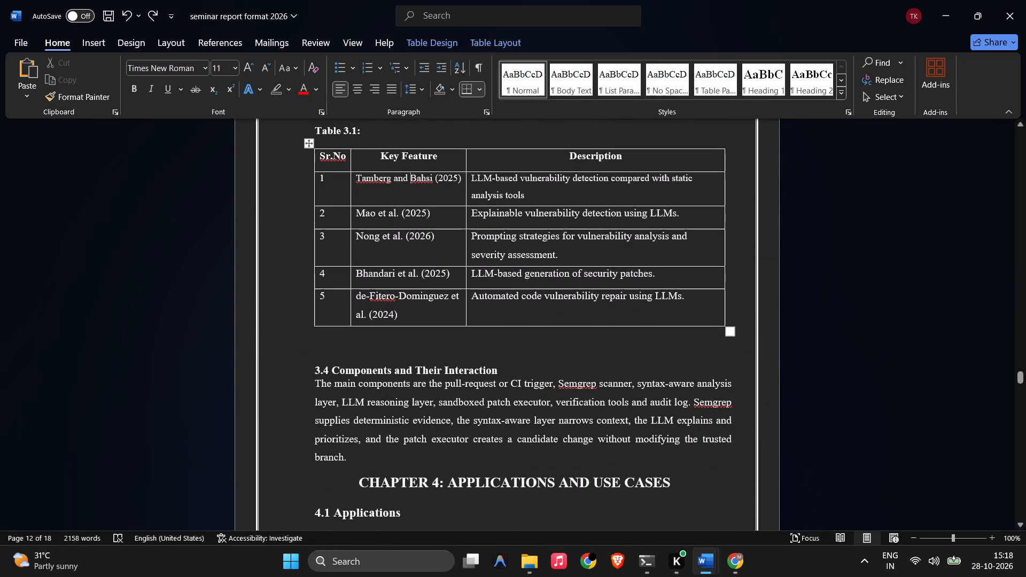
left_click_drag(359, 178, 430, 180)
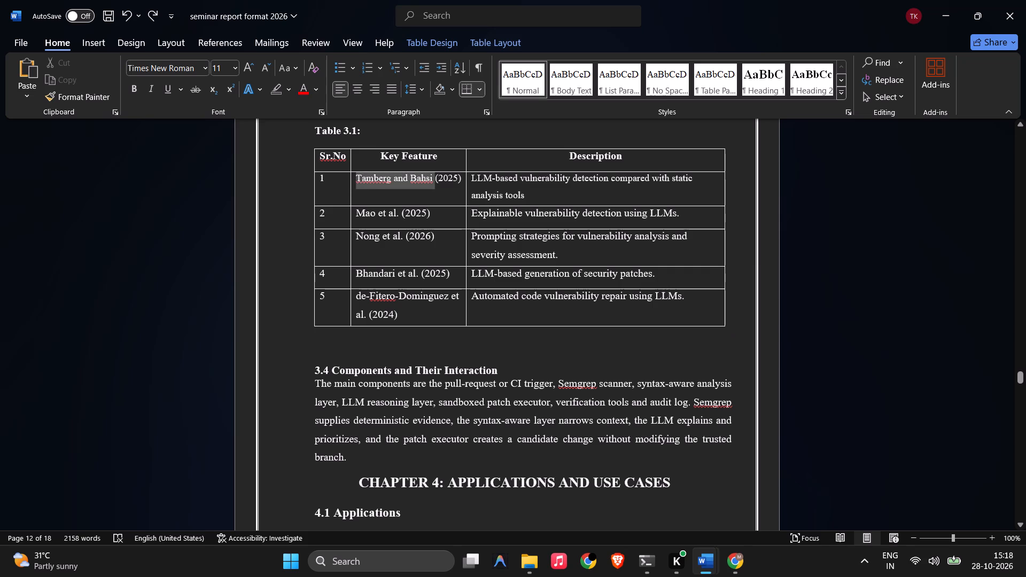
left_click_drag(430, 180, 462, 176)
key("ctrl+v")
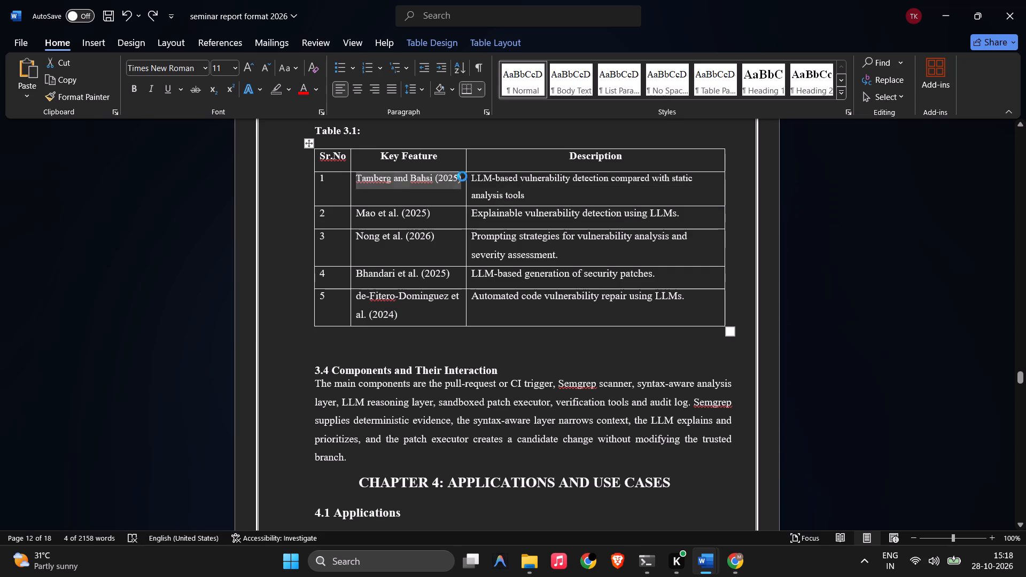
Replace the row 2 Key Feature entry in Table 3.1 with "Syntax-Aware Analysis", copied from the ChatGPT table.
key("alt+Tab")
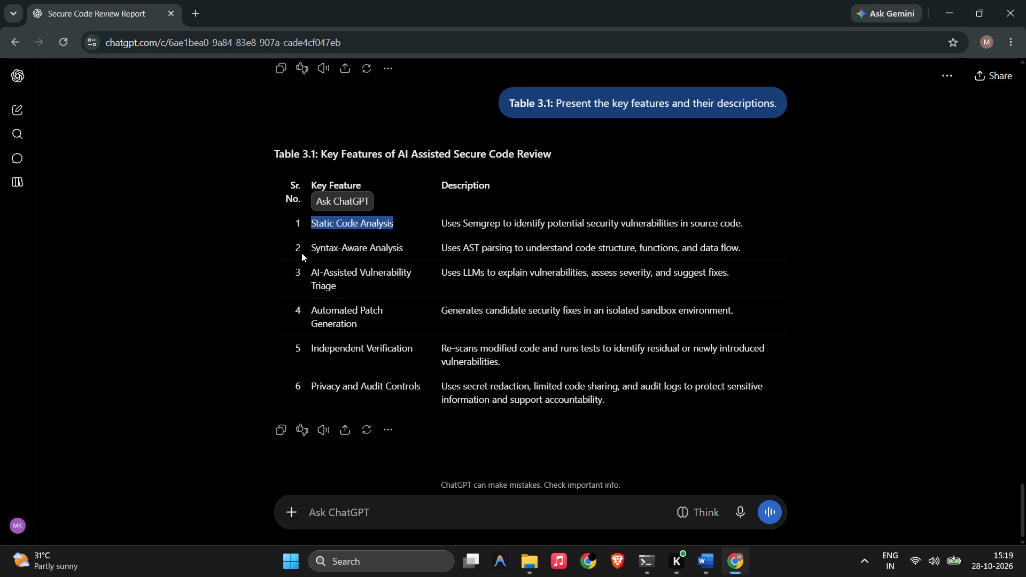
left_click_drag(310, 245, 403, 247)
key("ctrl+c")
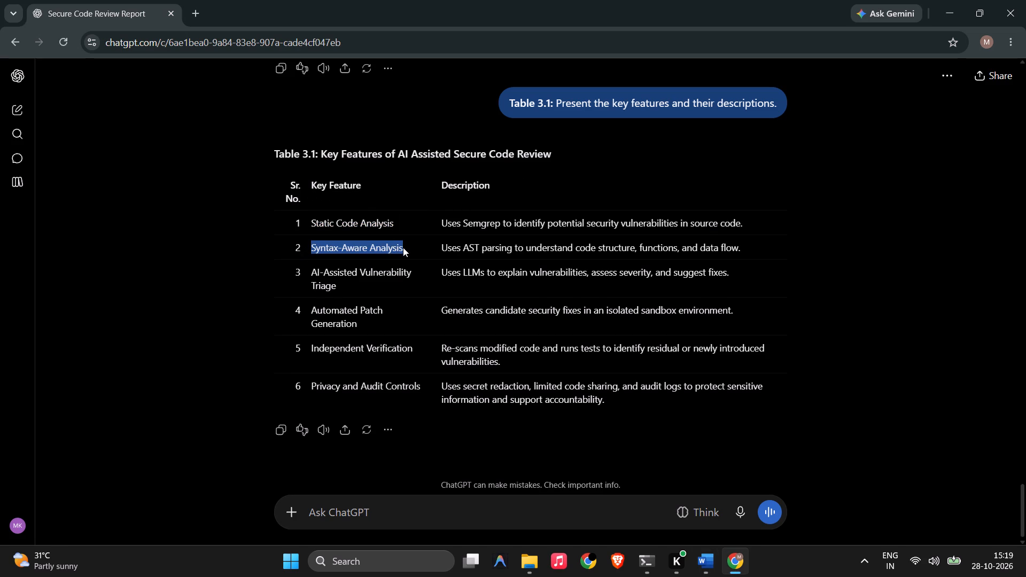
key("alt+Tab")
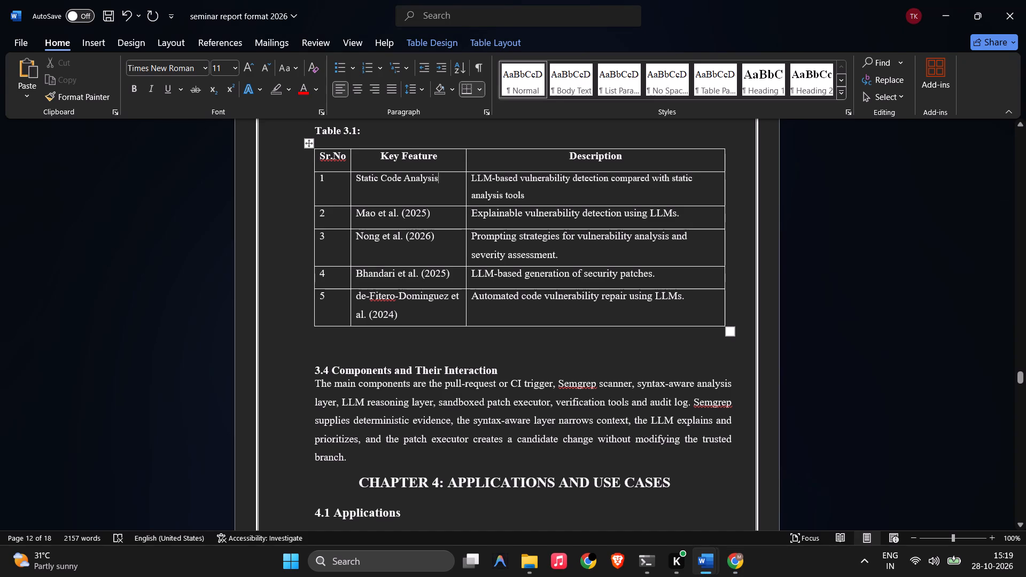
left_click_drag(358, 213, 436, 214)
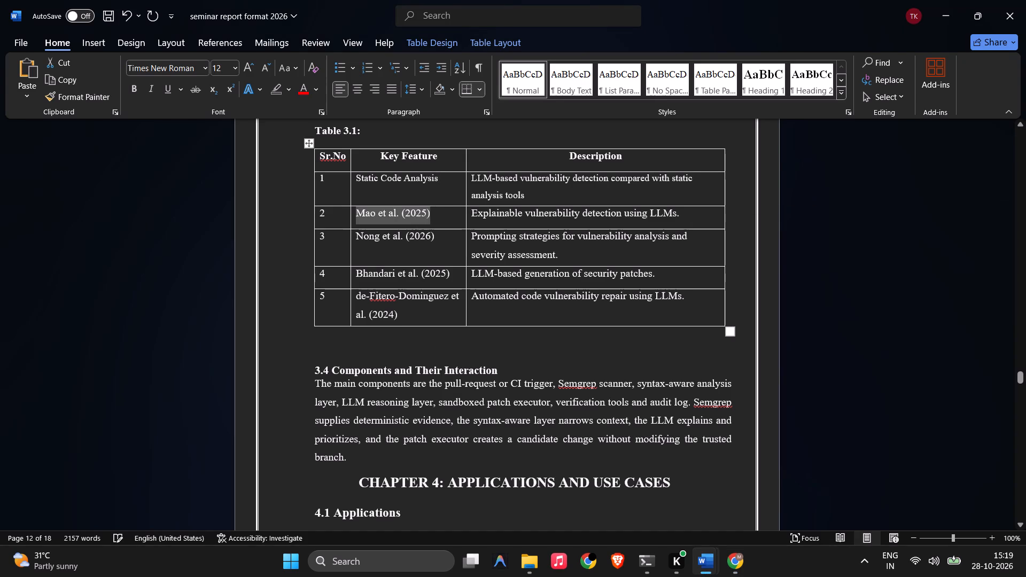
key("ctrl+v")
Replace the row 3 Key Feature entry in Table 3.1 with "AI-Assisted Vulnerability Triage", copied from the ChatGPT table.
key("alt+Tab")
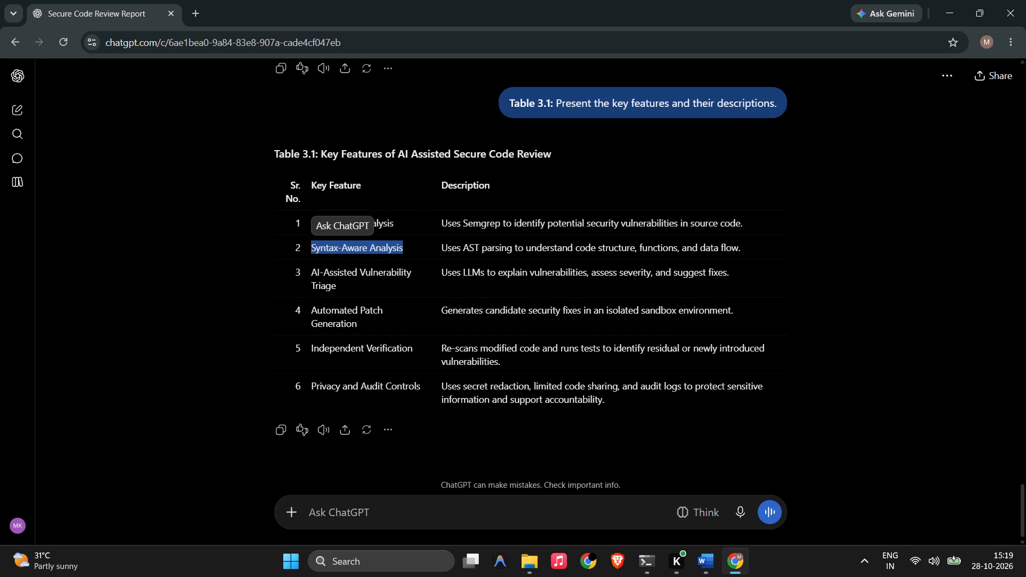
left_click_drag(314, 270, 336, 289)
key("ctrl+c")
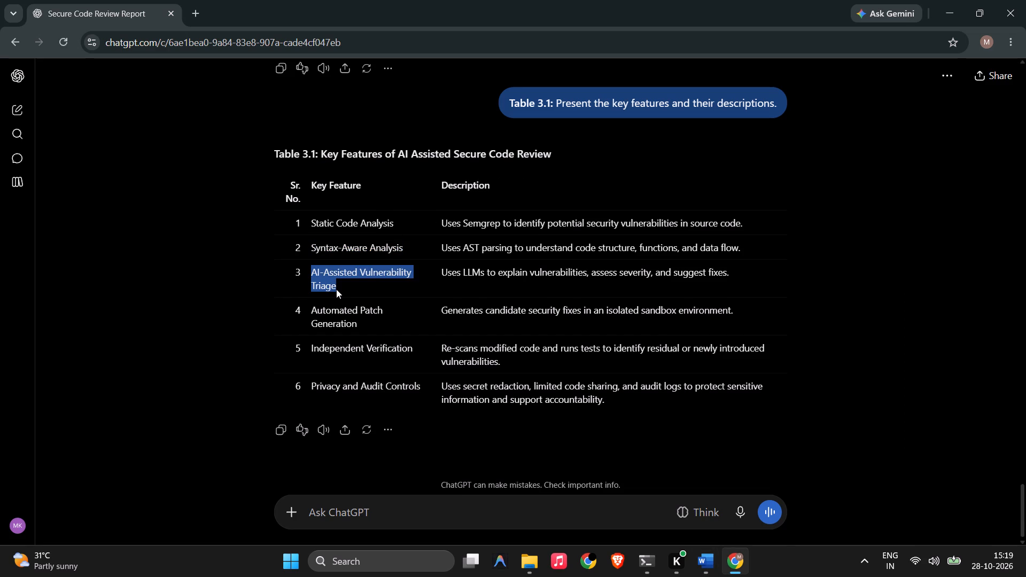
key("alt+Tab")
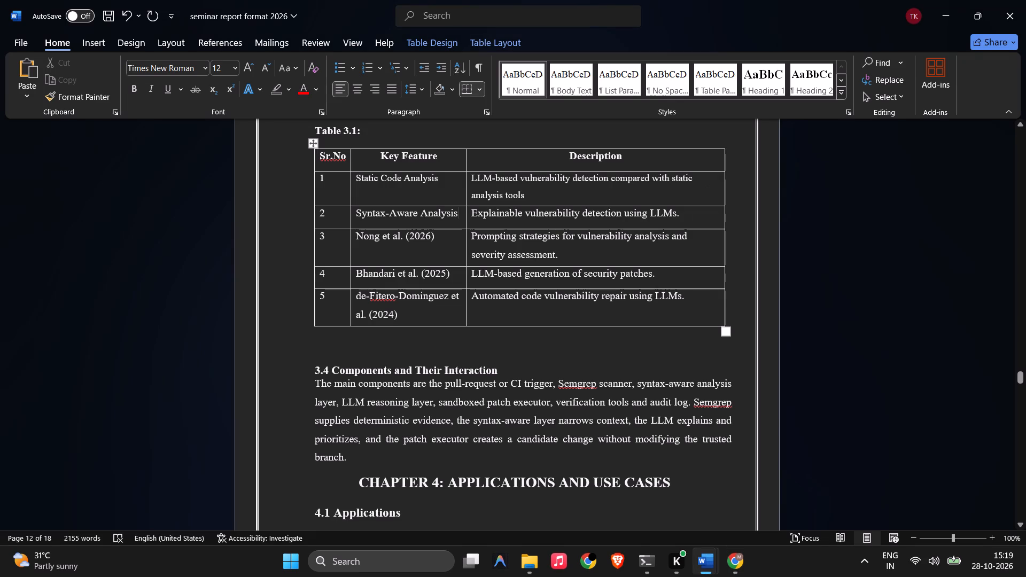
left_click_drag(355, 236, 379, 241)
key("ctrl+v")
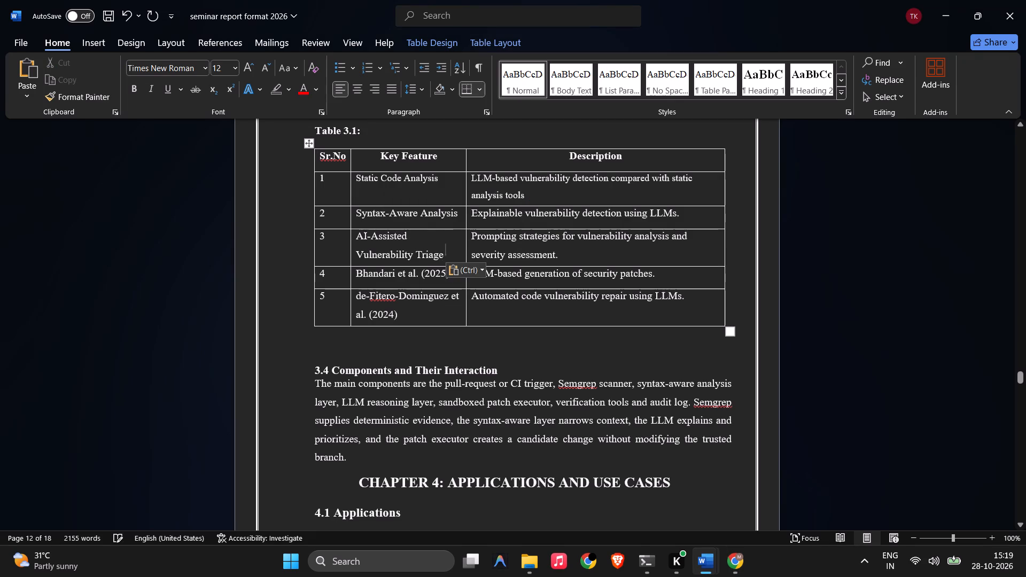
Replace the row 4 Key Feature entry in Table 3.1 with "Automated Patch Generation", copied from the ChatGPT table.
key("alt+Tab")
left_click_drag(309, 308, 360, 329)
key("ctrl+c")
key("alt+Tab")
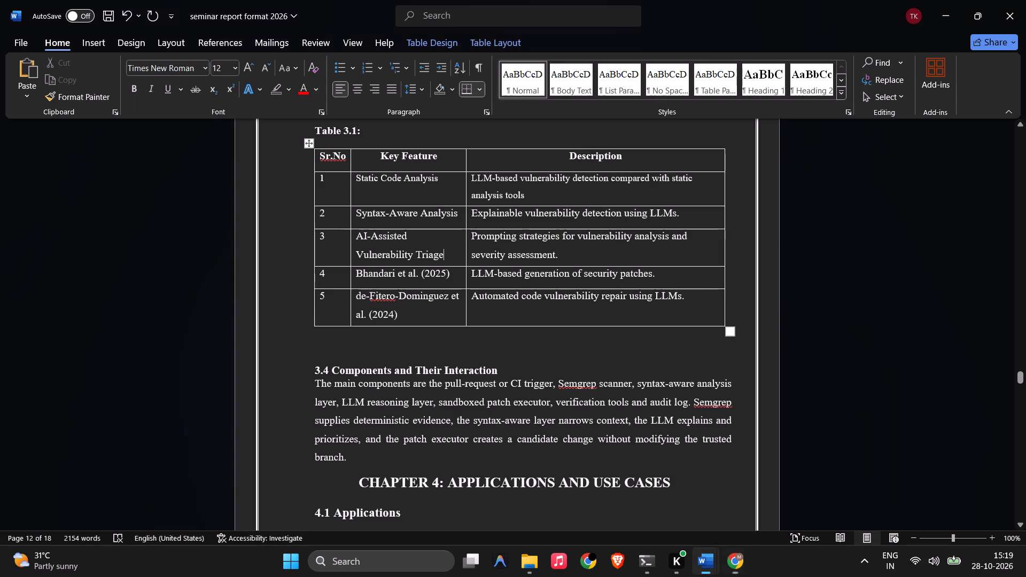
left_click(380, 276)
key("ctrl+a")
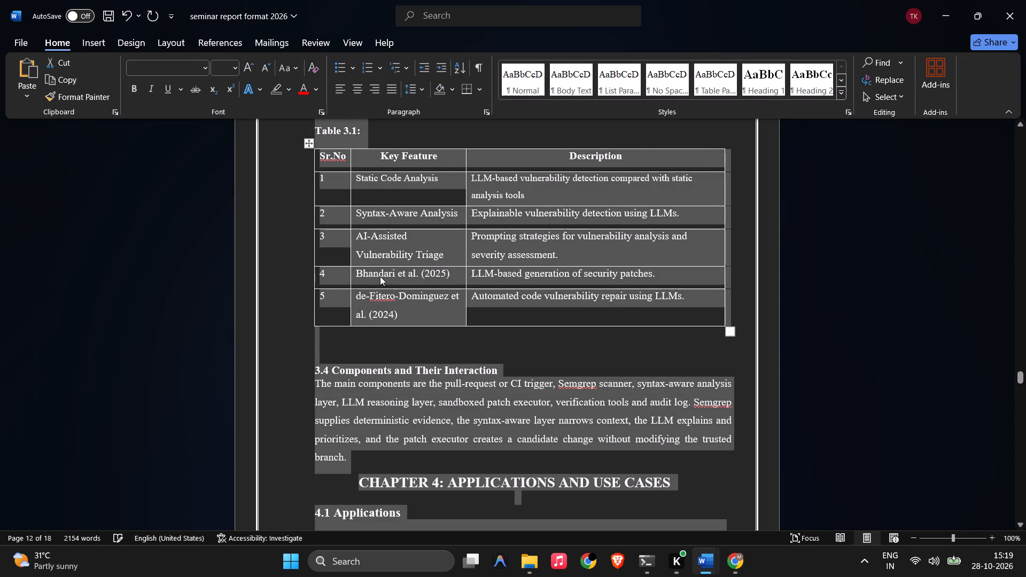
left_click(380, 276)
left_click_drag(457, 276, 370, 275)
key("ctrl+v")
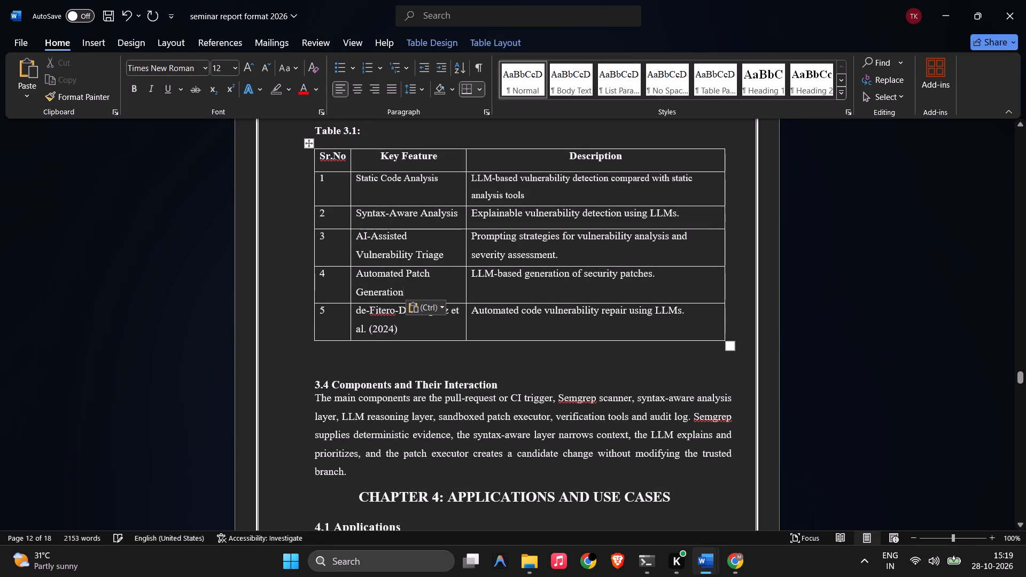
Replace the row 5 Key Feature entry in Table 3.1 with "Independent Verification", copied from the ChatGPT table.
key("alt+Tab")
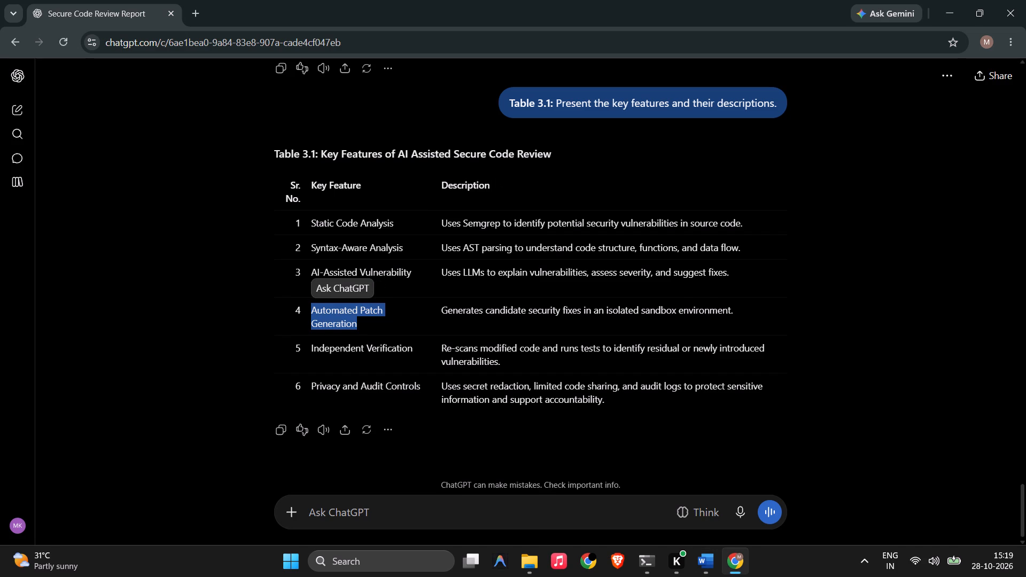
left_click_drag(313, 350, 413, 347)
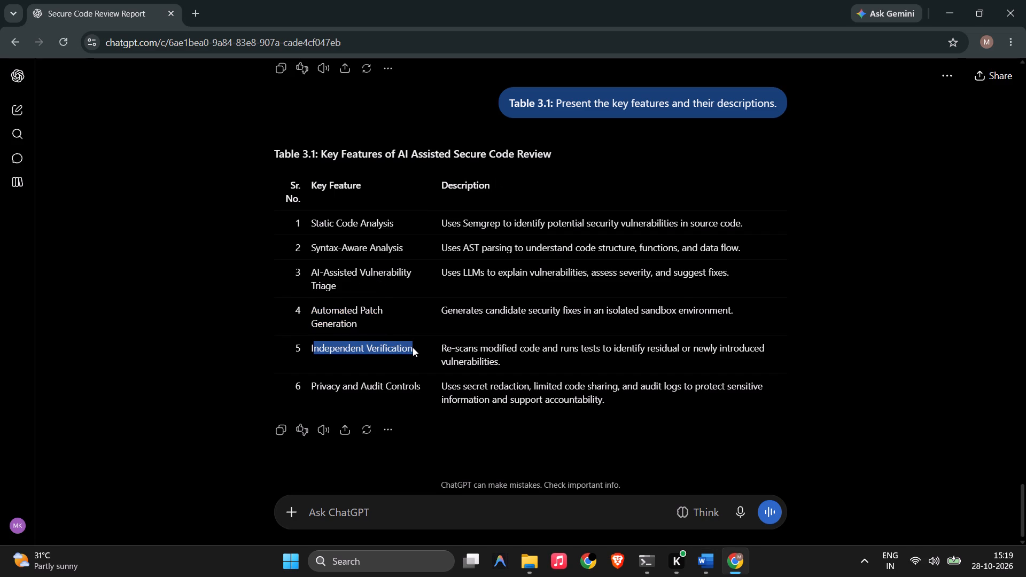
left_click(372, 358)
left_click_drag(309, 345, 430, 347)
key("ctrl+c")
key("alt+Tab")
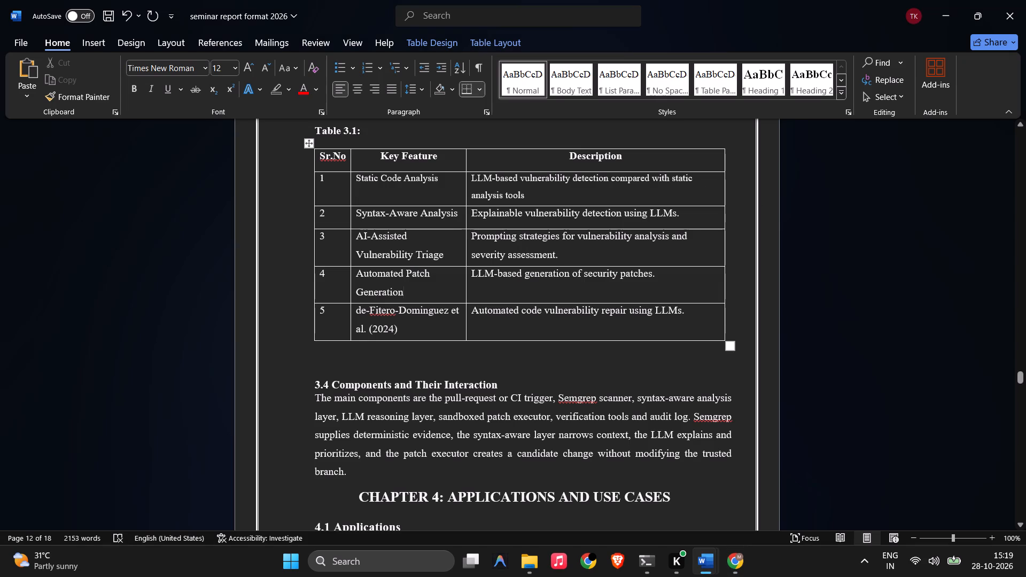
left_click_drag(408, 327, 361, 310)
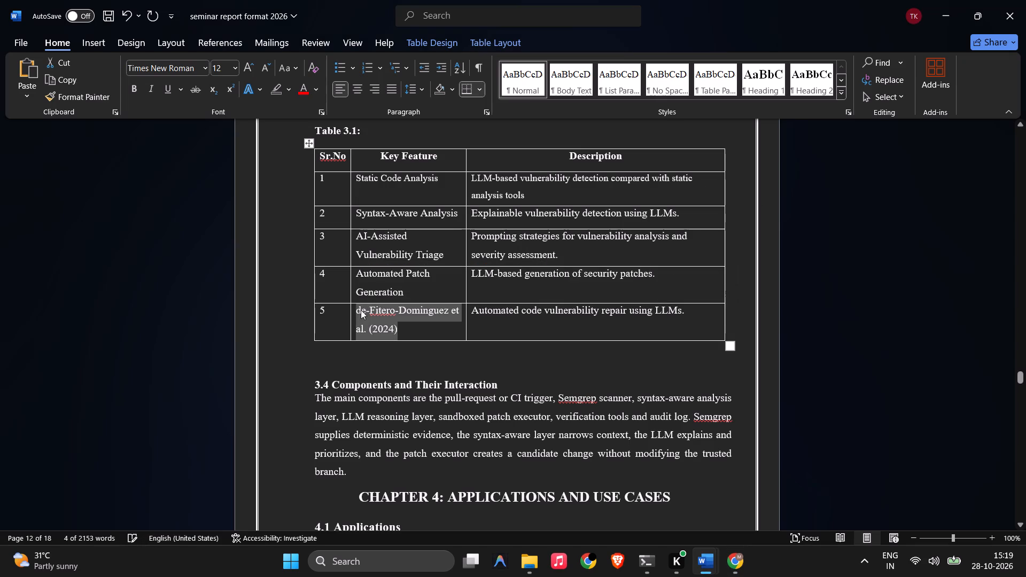
key("ctrl+v")
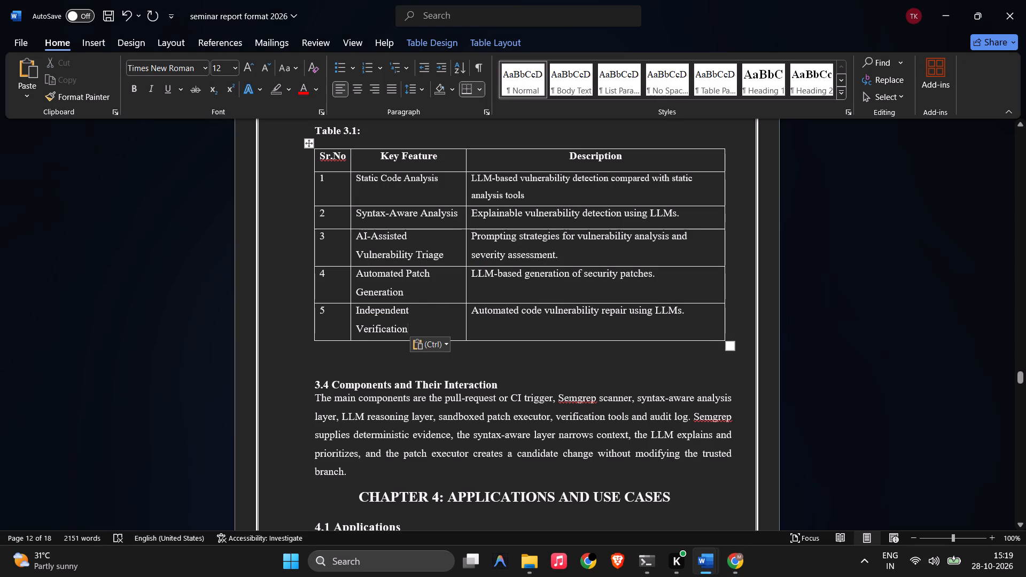
Widen Table 3.1's Key Feature column slightly so that "Independent Verification" fits on one line.
left_click_drag(465, 148, 477, 151)
left_click_drag(465, 158, 476, 159)
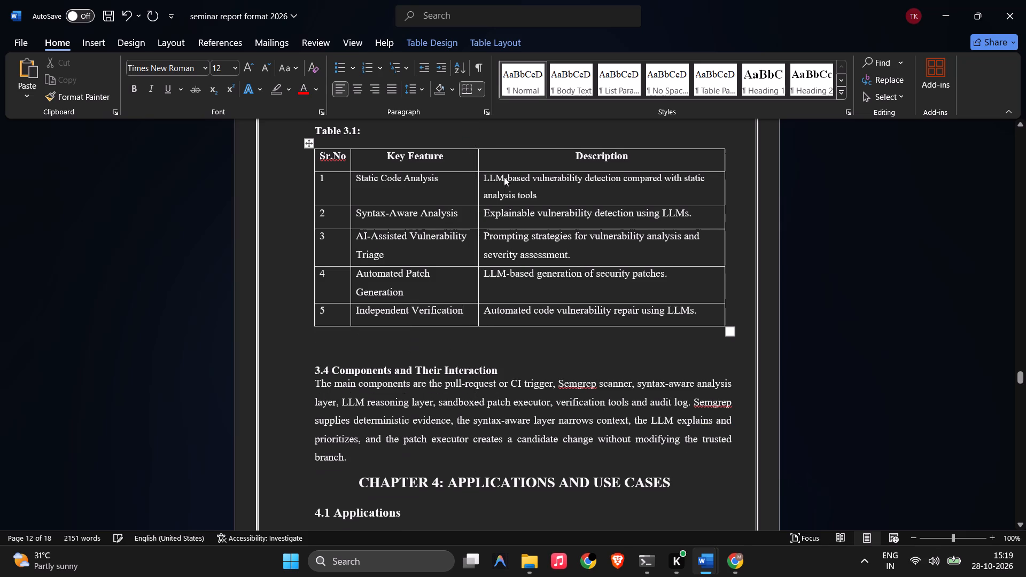
Replace the row 1 Description in Table 3.1 with "Uses Semgrep to identify potential security vulnerabilities in source code.", copied from the ChatGPT table.
key("alt+Tab")
left_click_drag(443, 219, 448, 219)
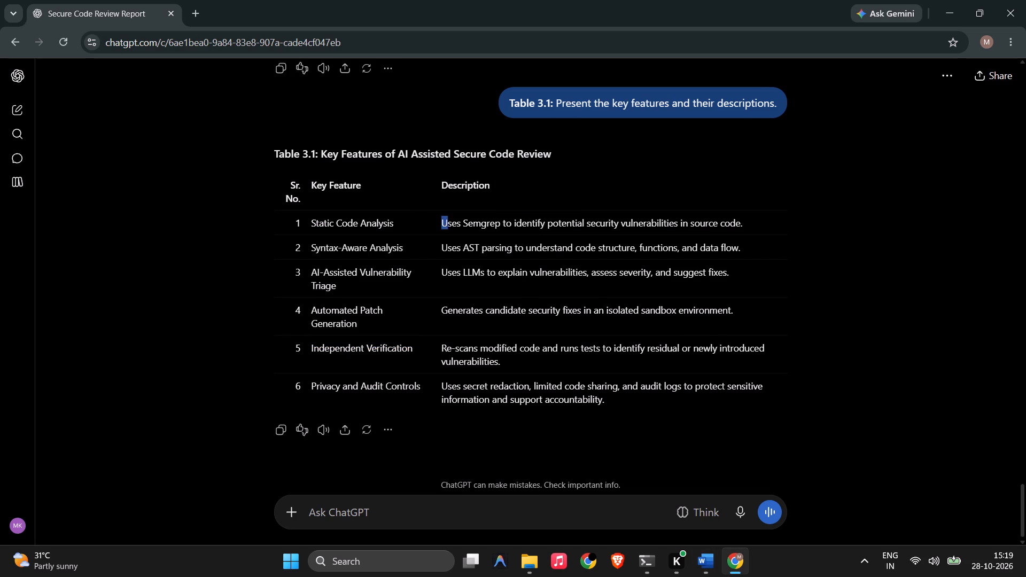
left_click_drag(448, 219, 744, 223)
key("ctrl+c")
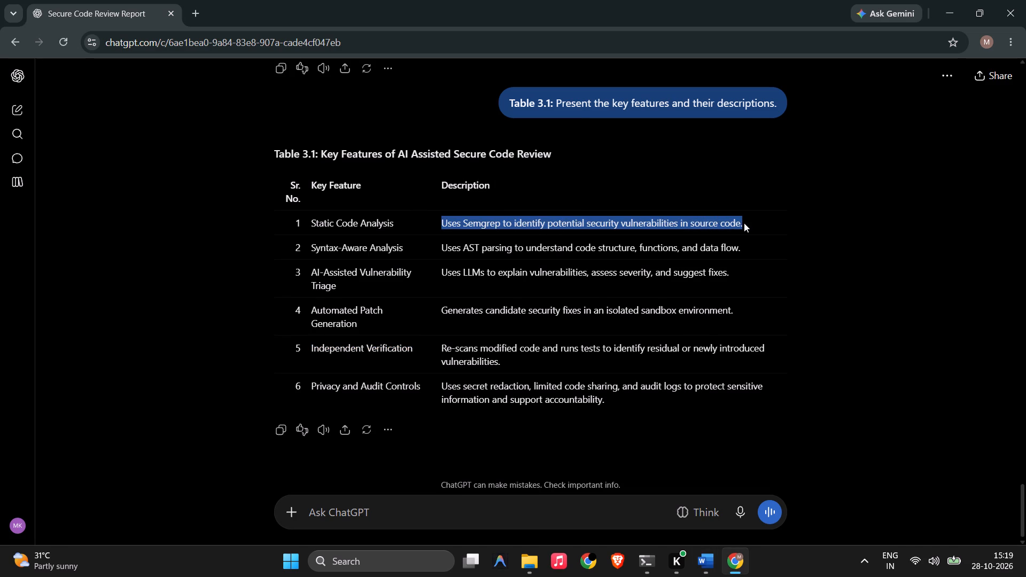
key("alt+Tab")
left_click(596, 191)
key("ctrl+a")
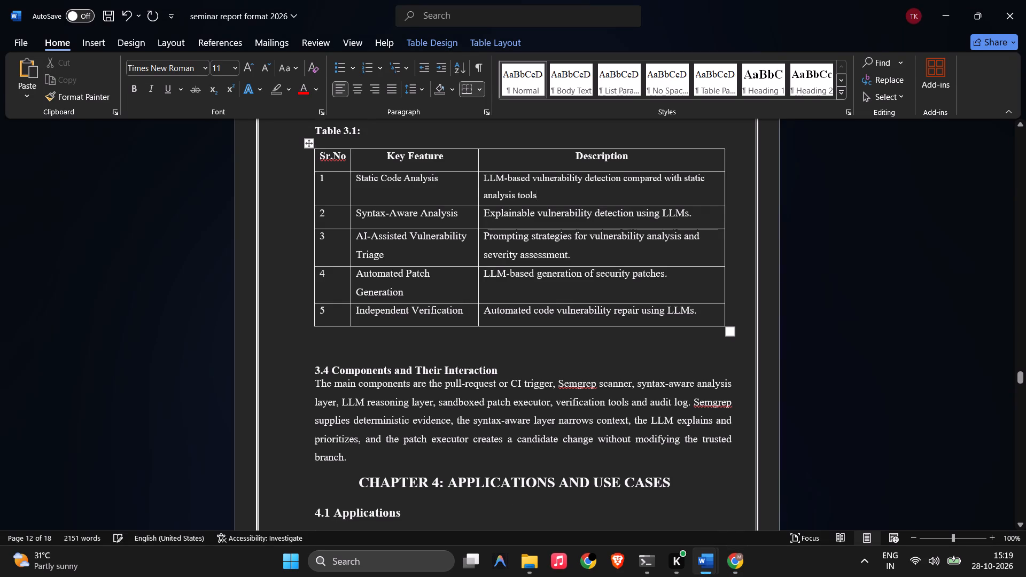
left_click(596, 191)
left_click_drag(570, 192, 490, 178)
key("ctrl+v")
key("alt+Tab")
key("alt+Tab")
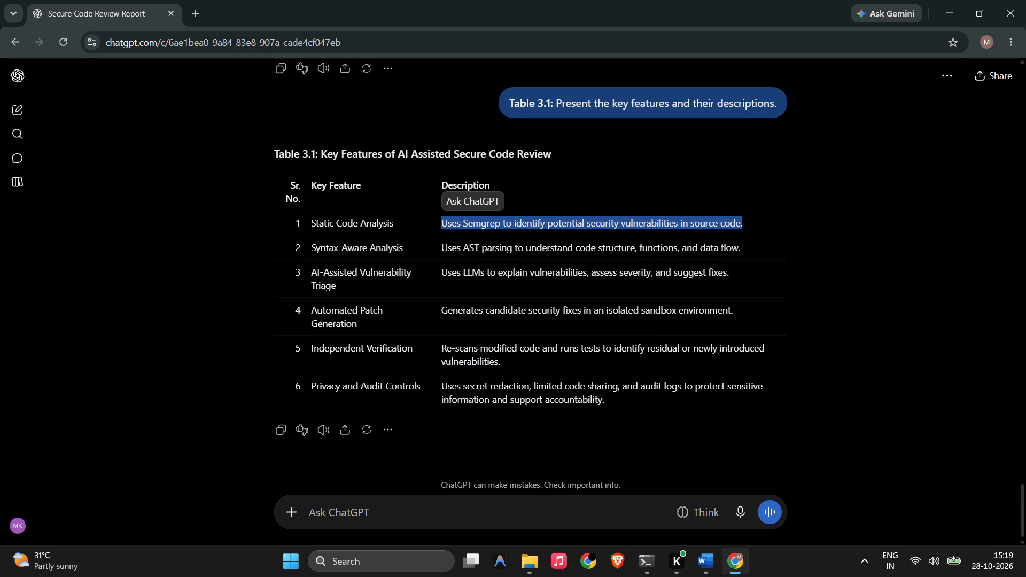
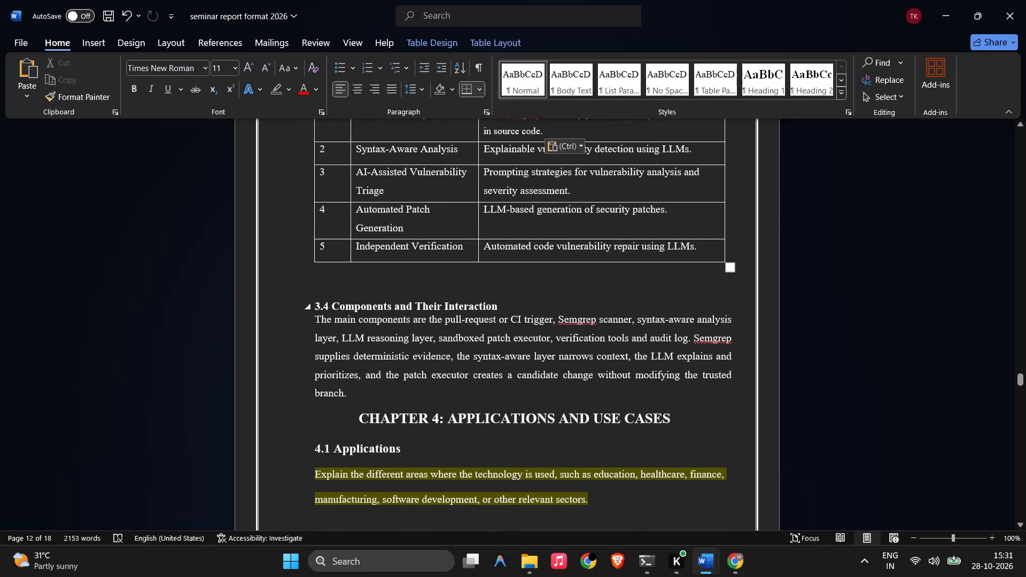
Compare the Chapter 4 section outline in seminar report format 2026 with the Chapter 4 content of the draft seminar reportg document.
scroll(356, 350, "down", 4)
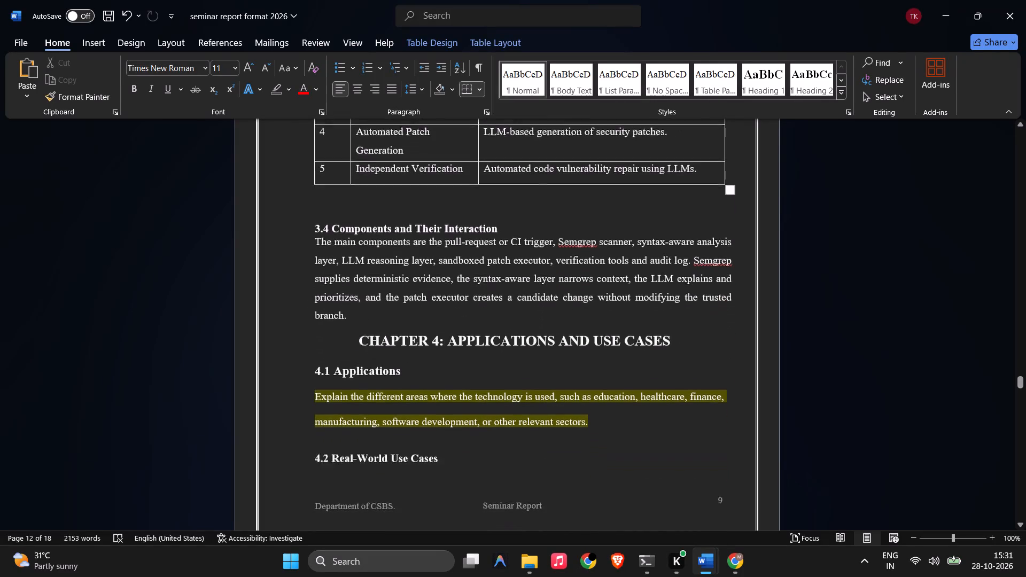
scroll(356, 350, "down", 1)
key("alt+Tab")
scroll(356, 350, "down", 5)
key("alt+Tab")
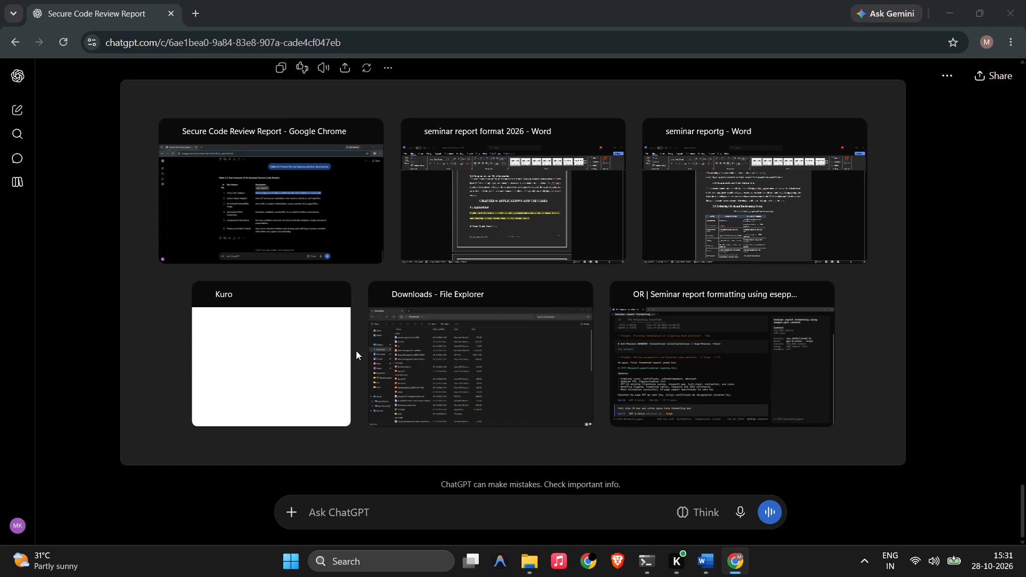
key("alt+Tab")
scroll(356, 350, "down", 19)
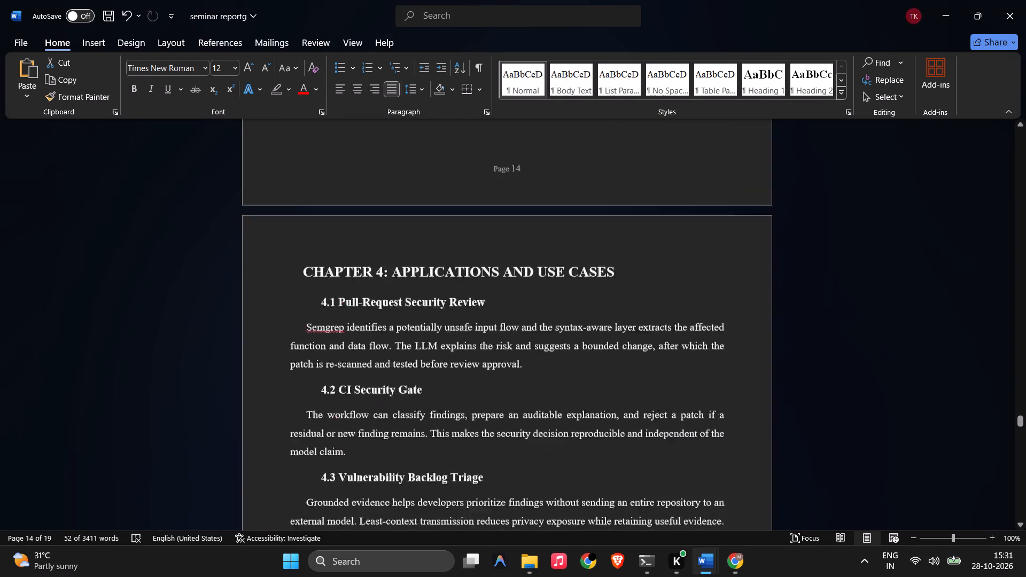
key("alt+Tab")
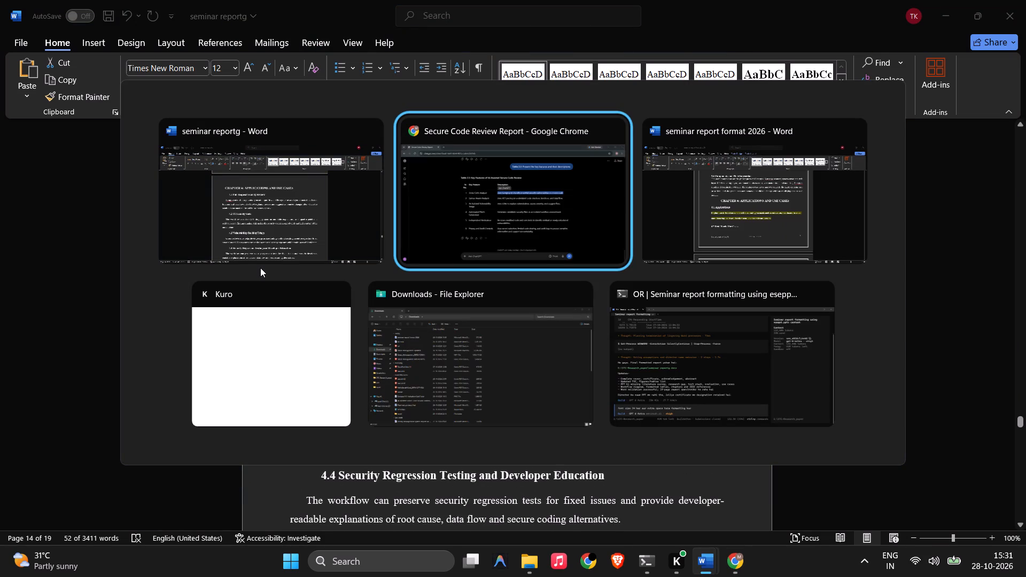
key("alt+Tab")
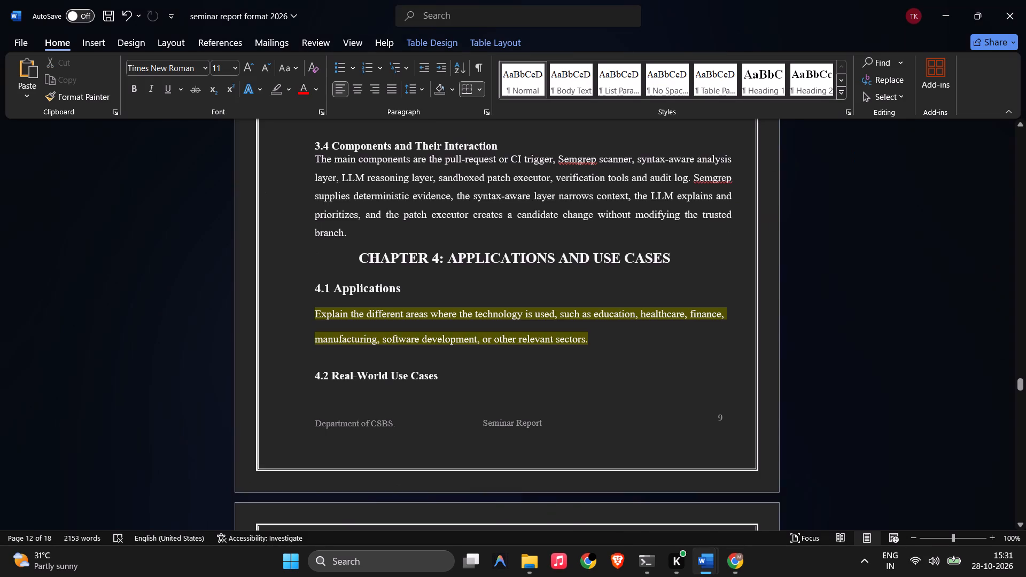
scroll(260, 268, "down", 5)
scroll(260, 265, "up", 3)
scroll(387, 285, "down", 3)
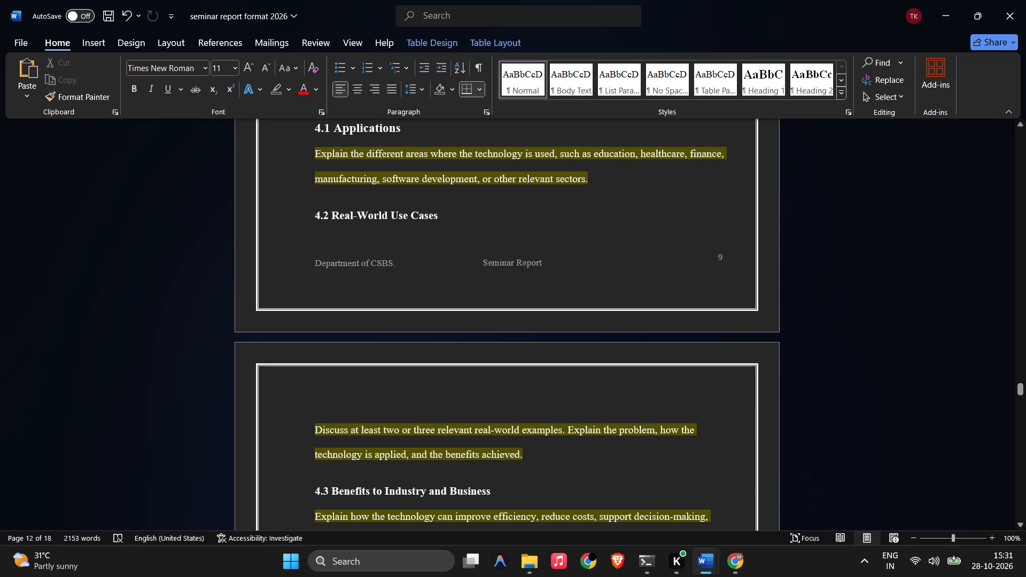
left_click_drag(313, 154, 588, 178)
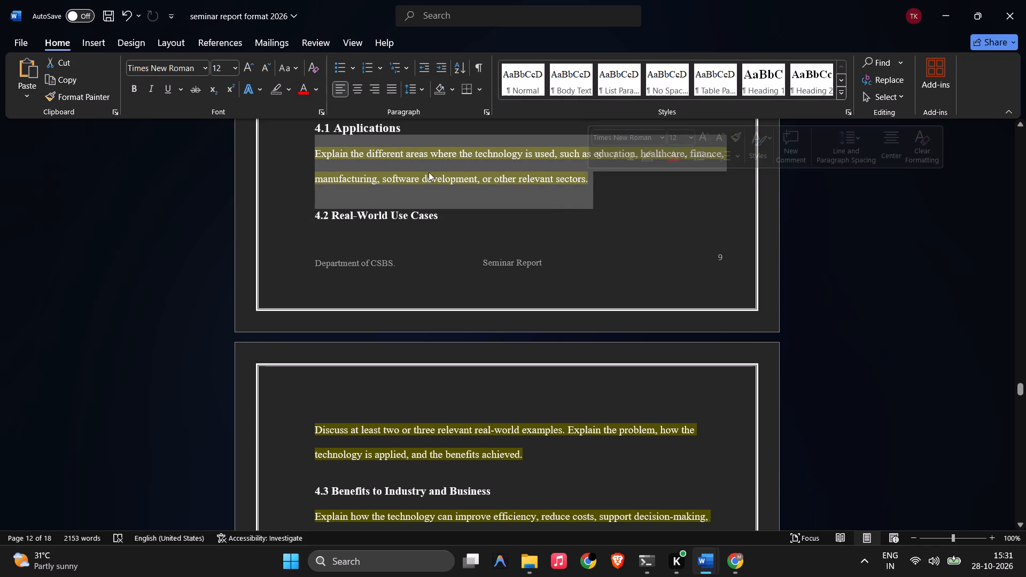
left_click(429, 172)
left_click_drag(316, 129, 477, 175)
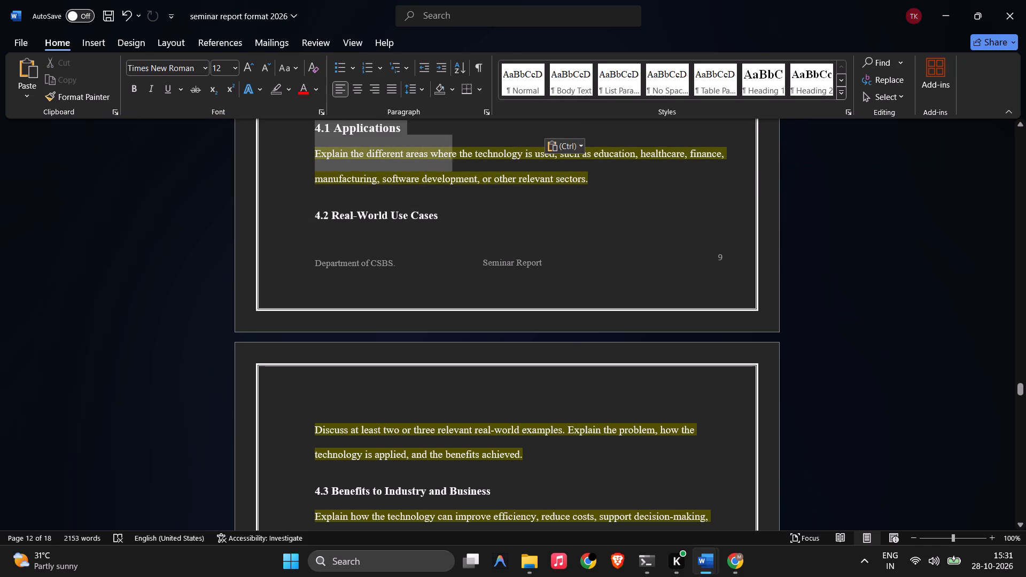
left_click_drag(477, 175, 592, 189)
key("ctrl+c")
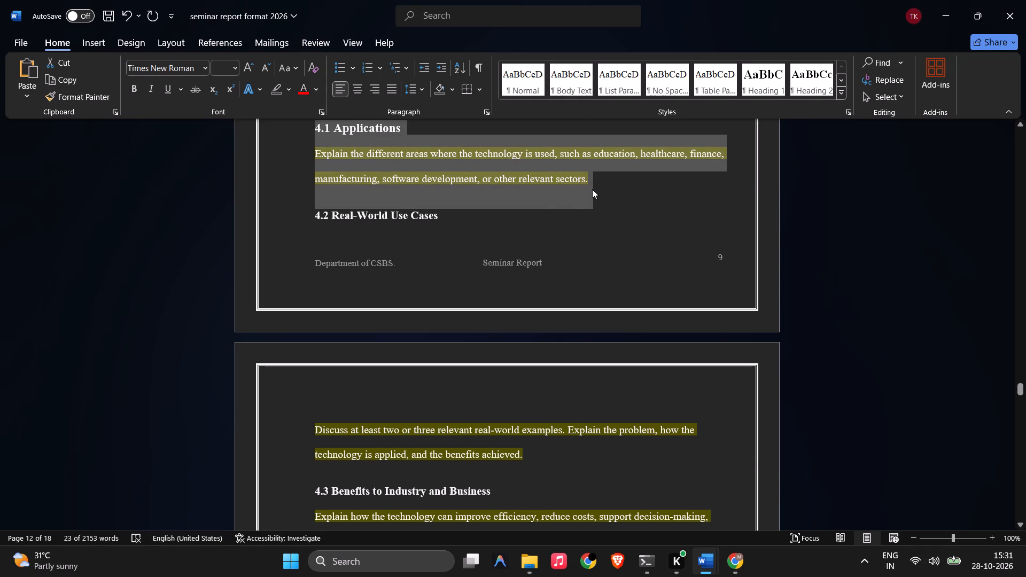
key("alt+Tab")
key("alt+Tab")
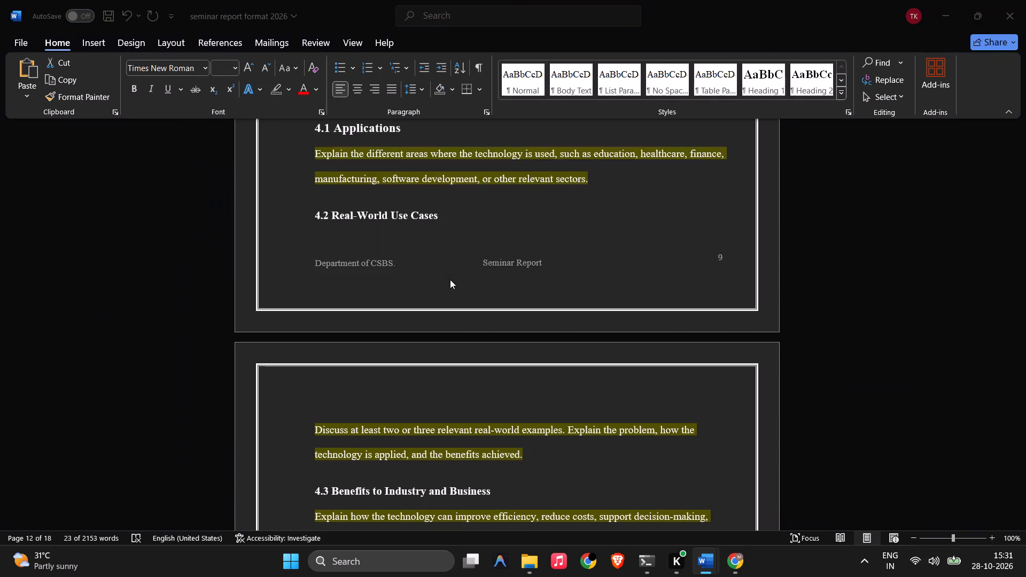
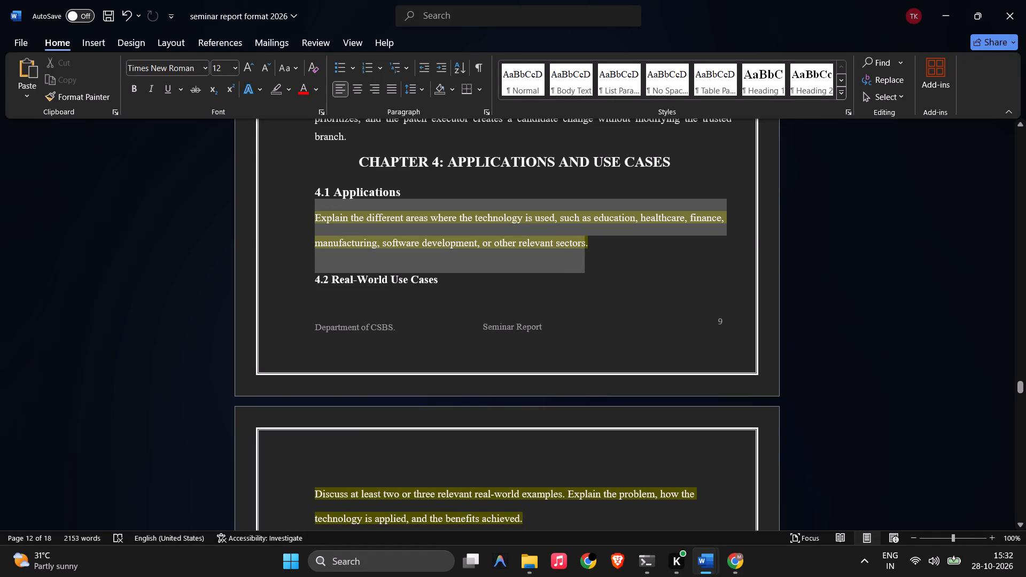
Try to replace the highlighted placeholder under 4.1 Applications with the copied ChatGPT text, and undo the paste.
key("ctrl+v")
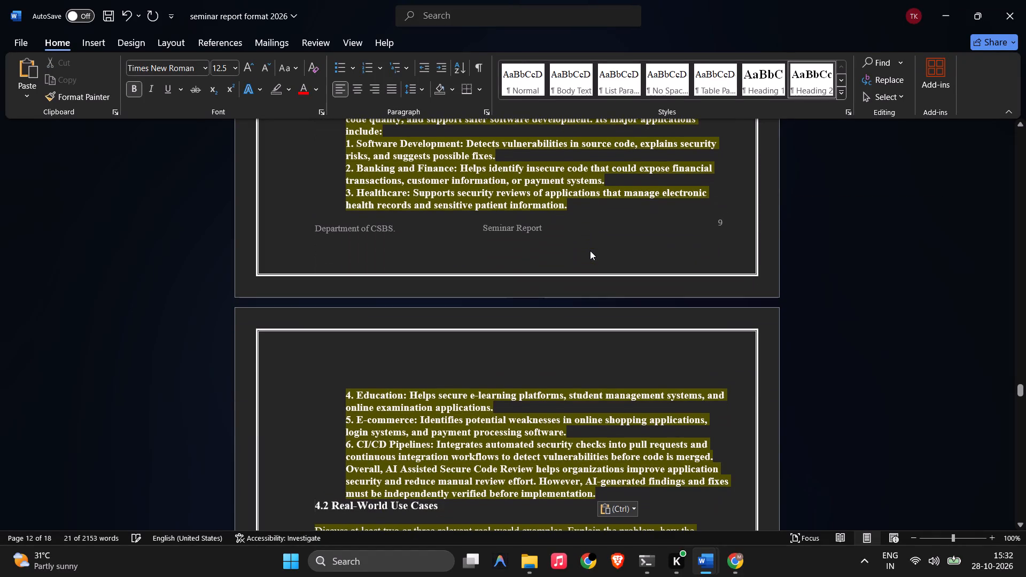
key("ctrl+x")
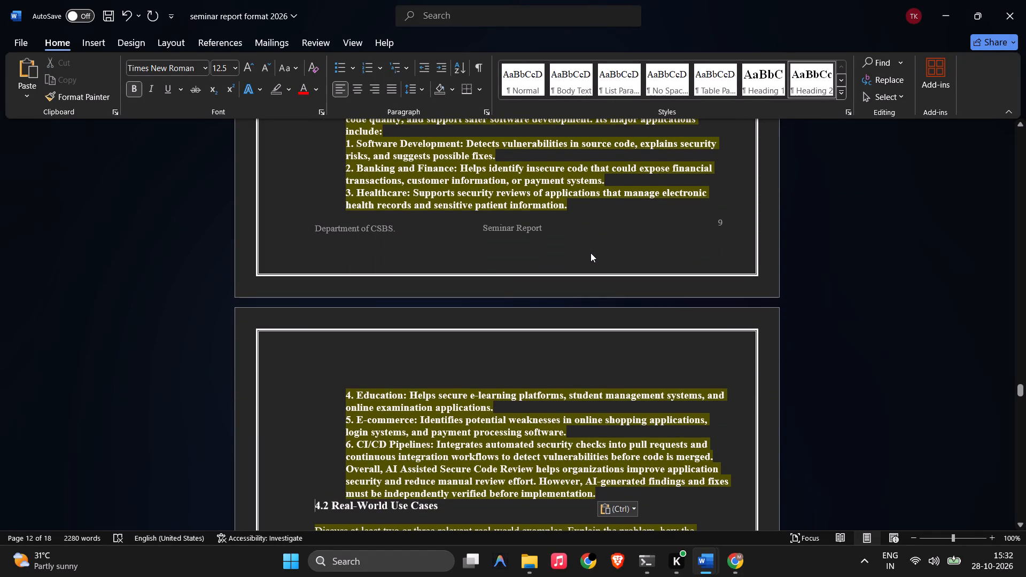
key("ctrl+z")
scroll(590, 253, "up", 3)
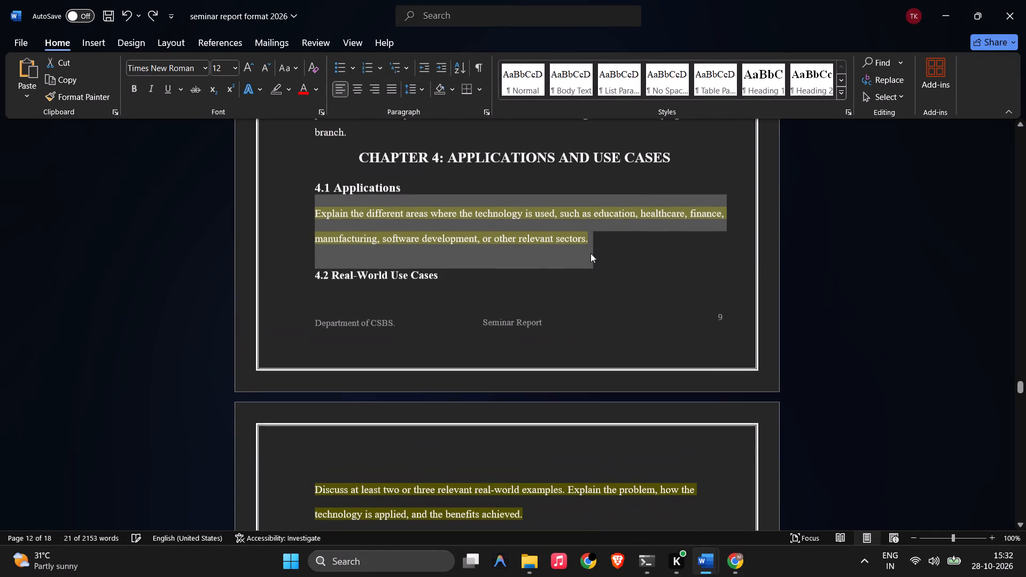
Remove the yellow highlight from the placeholder paragraph under the 4.1 Applications heading.
left_click(476, 214)
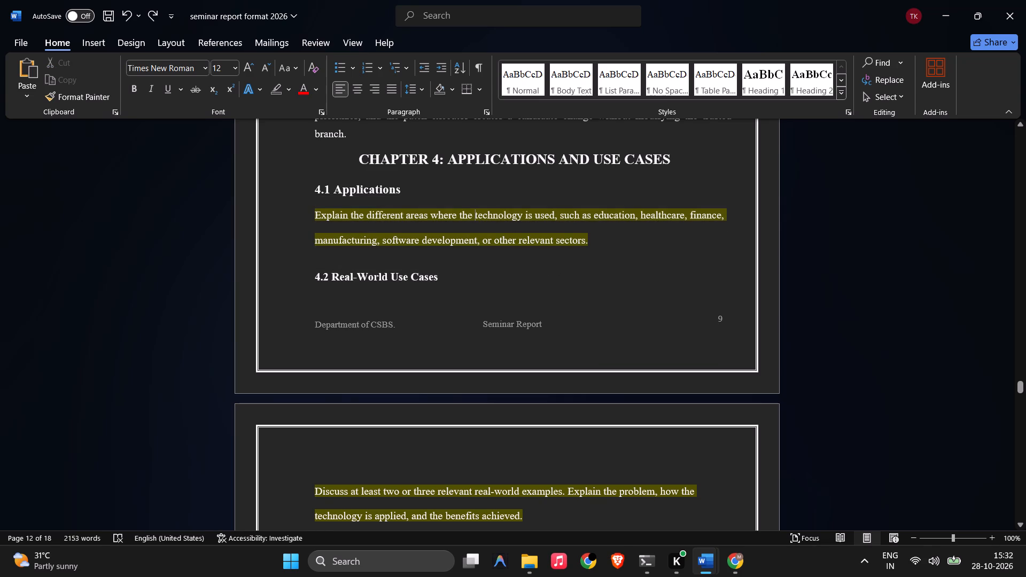
left_click_drag(588, 240, 333, 213)
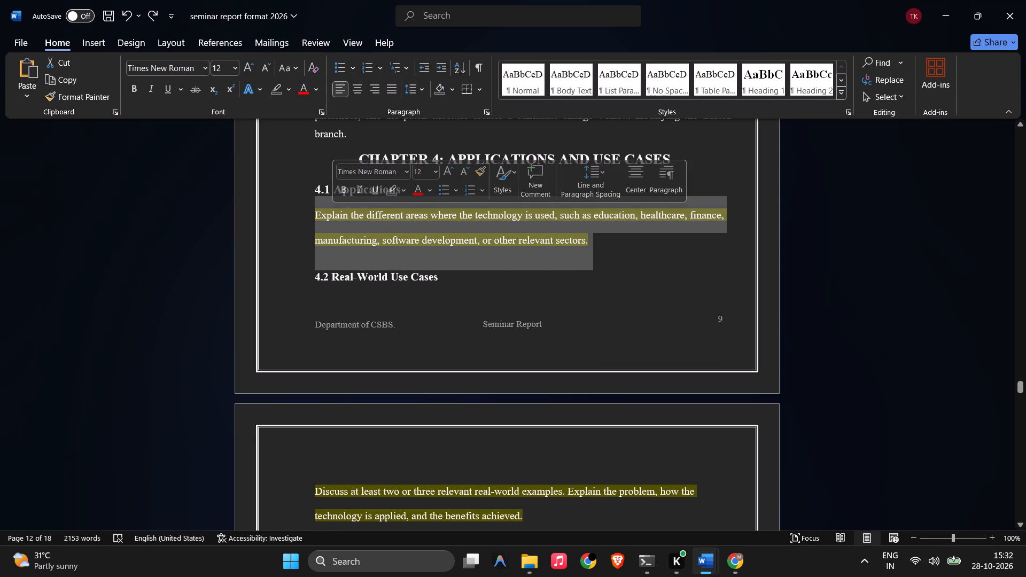
right_click(398, 227)
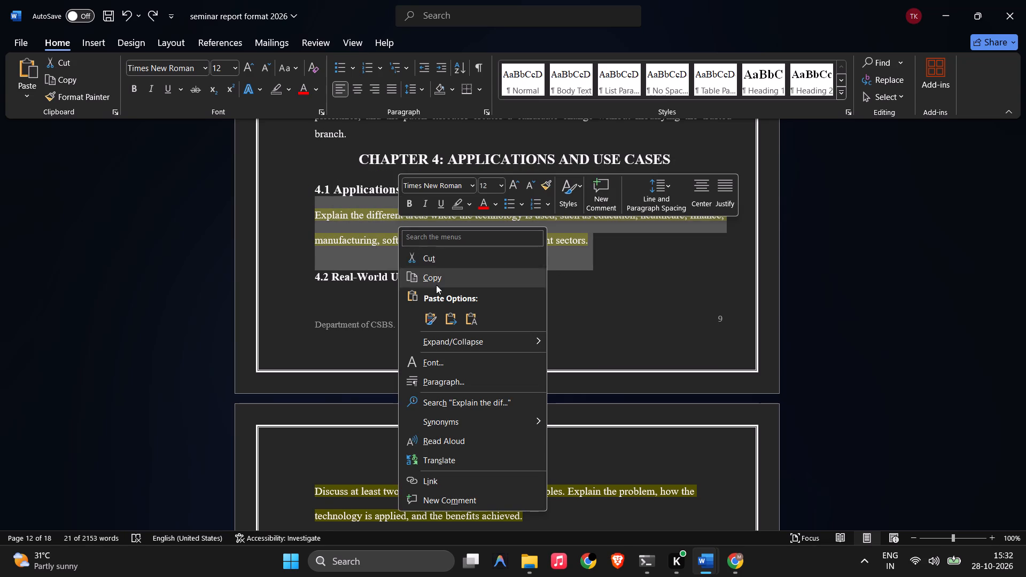
left_click(349, 230)
left_click(560, 239)
left_click_drag(588, 238, 539, 240)
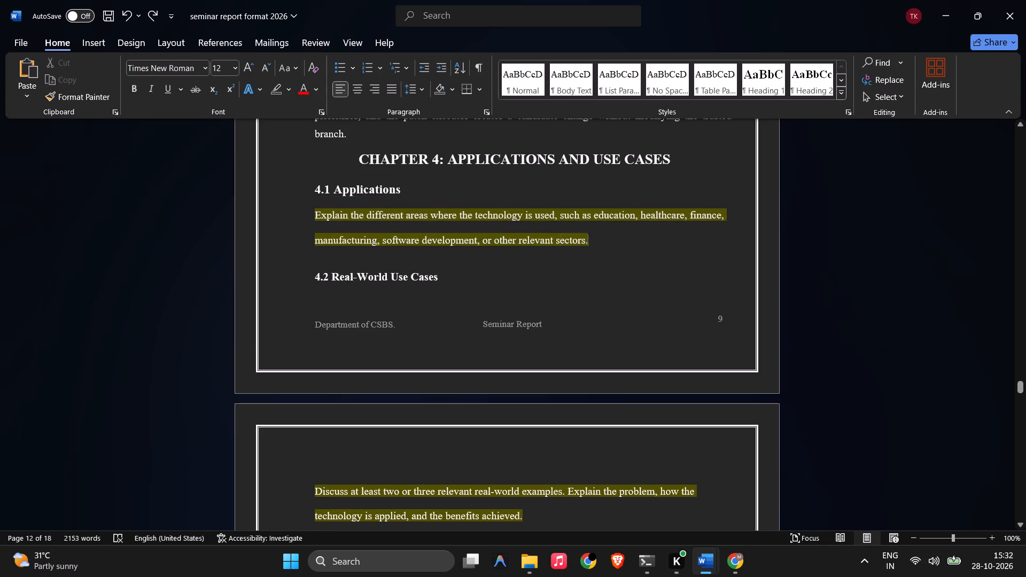
left_click_drag(539, 240, 338, 222)
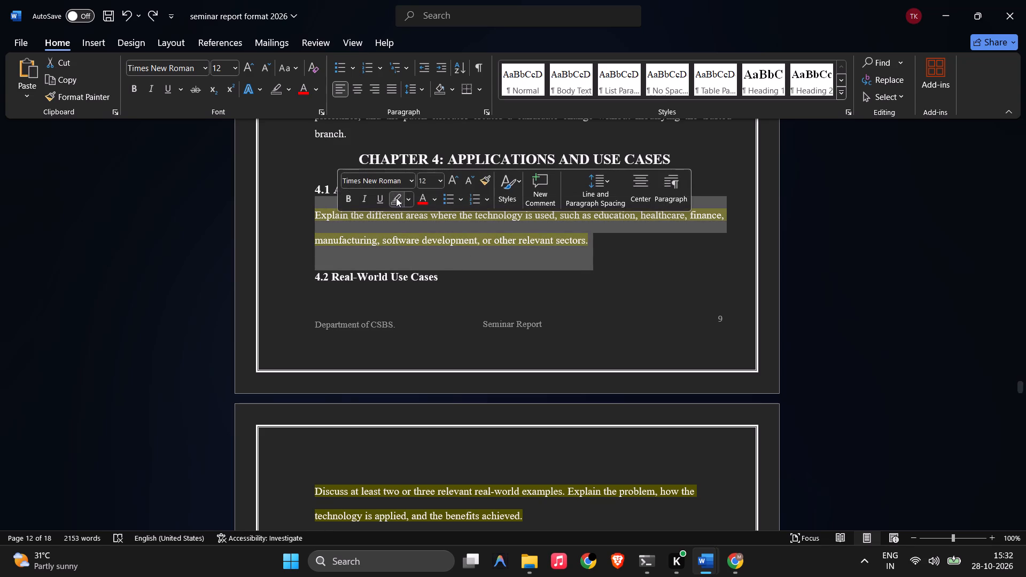
left_click(396, 198)
left_click(520, 258)
Replace the unhighlighted placeholder paragraph under 4.1 Applications with the copied ChatGPT text.
left_click_drag(602, 243, 367, 235)
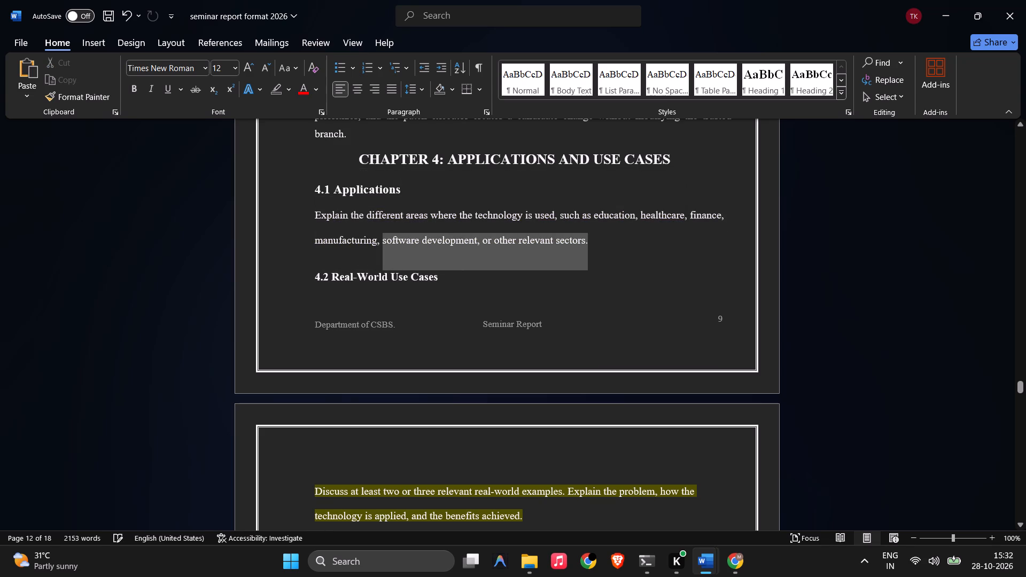
left_click_drag(367, 235, 317, 219)
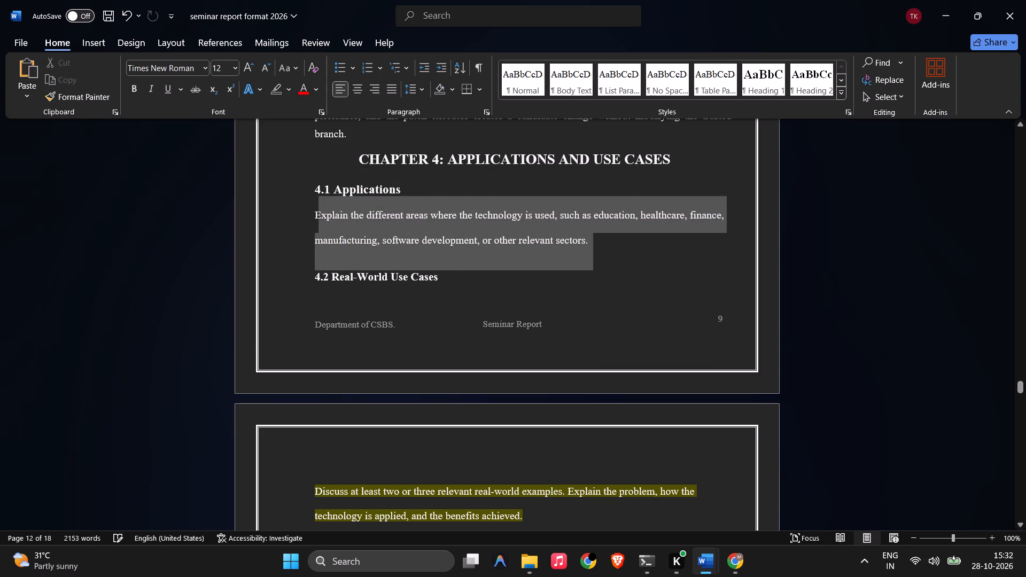
left_click_drag(317, 219, 317, 219)
key("ctrl+v")
Remove the bold formatting from the whole pasted 4.1 Applications text, from the introductory sentence through the "Overall" paragraph.
scroll(371, 245, "up", 3)
left_click_drag(346, 206, 542, 427)
scroll(381, 303, "down", 3)
scroll(440, 450, "down", 2)
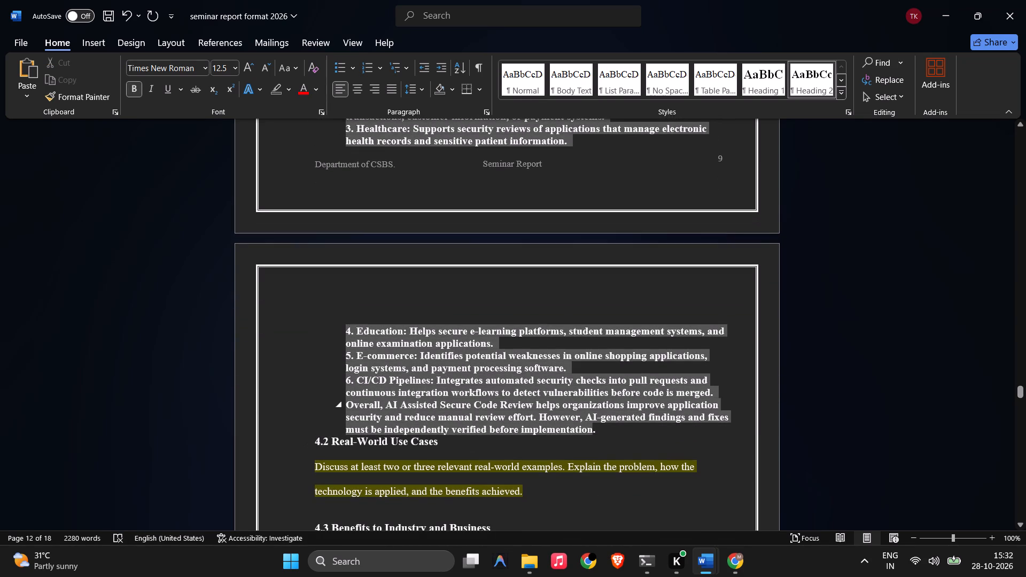
left_click_drag(542, 427, 601, 430)
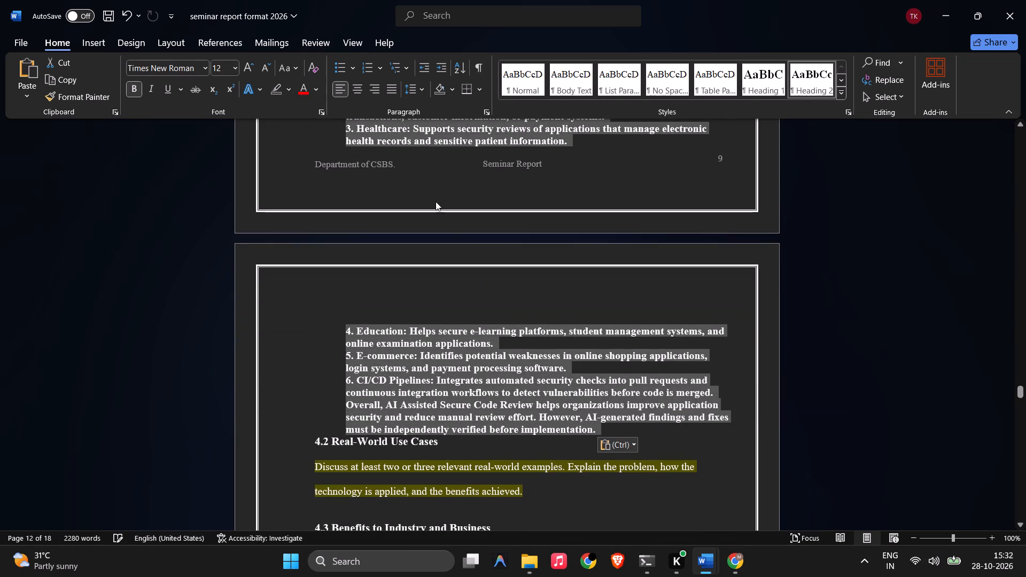
left_click(136, 88)
Justify the 4.1 Applications body text from the introductory sentence through the "Overall" paragraph.
scroll(337, 238, "up", 4)
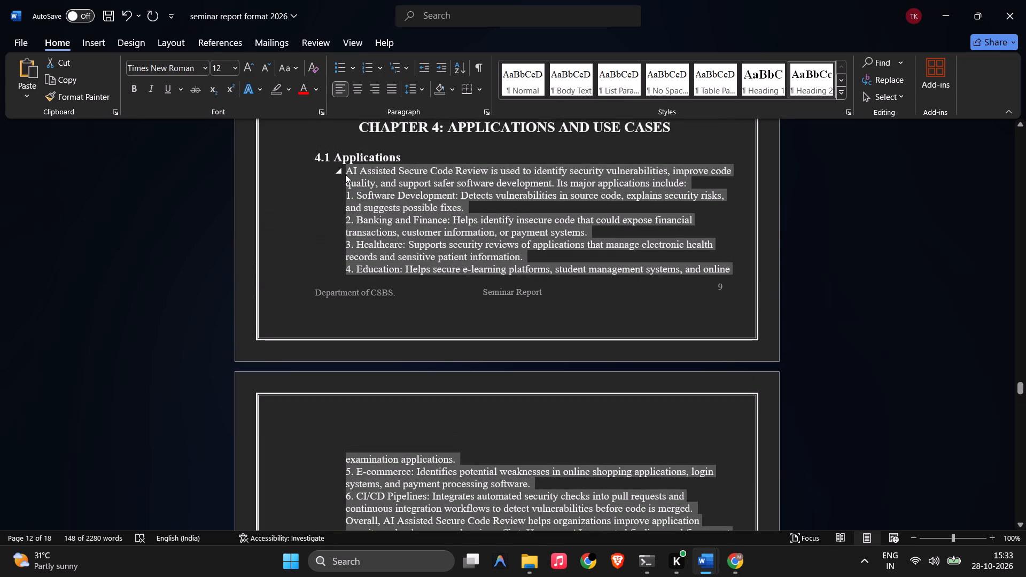
left_click(341, 171)
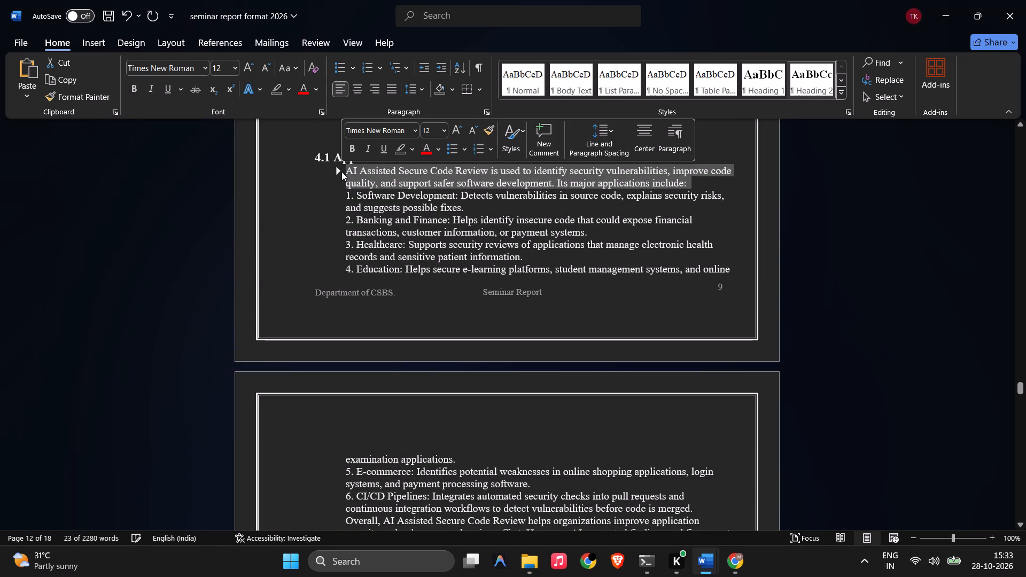
left_click(341, 171)
left_click(345, 184)
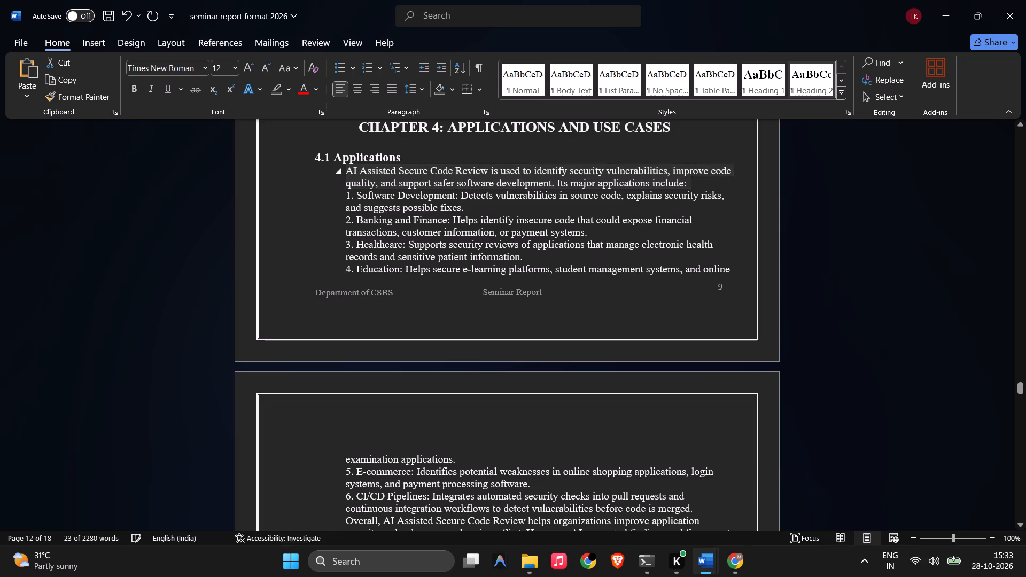
left_click(442, 229)
left_click(345, 174)
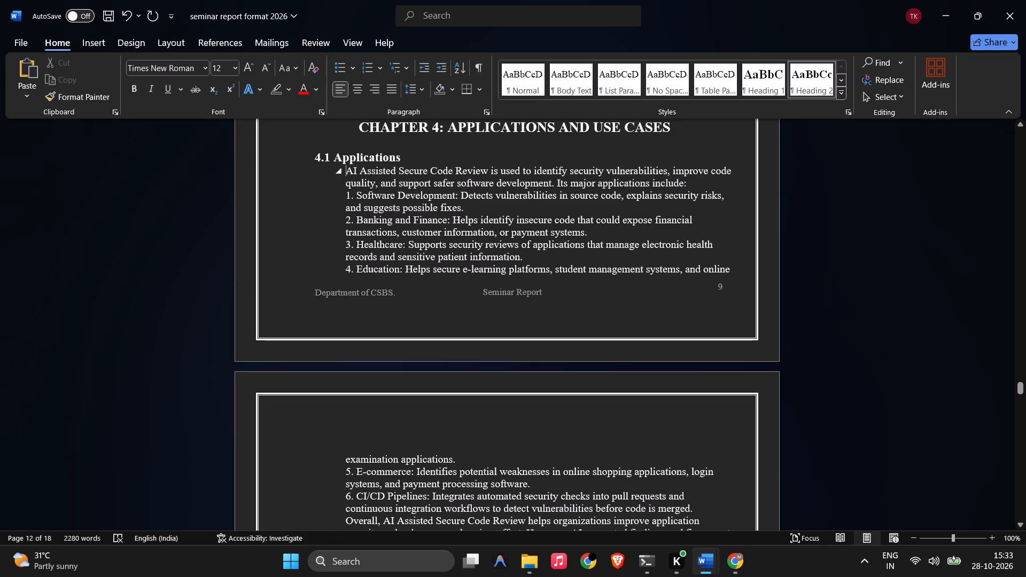
left_click_drag(345, 174, 540, 417)
scroll(386, 333, "down", 4)
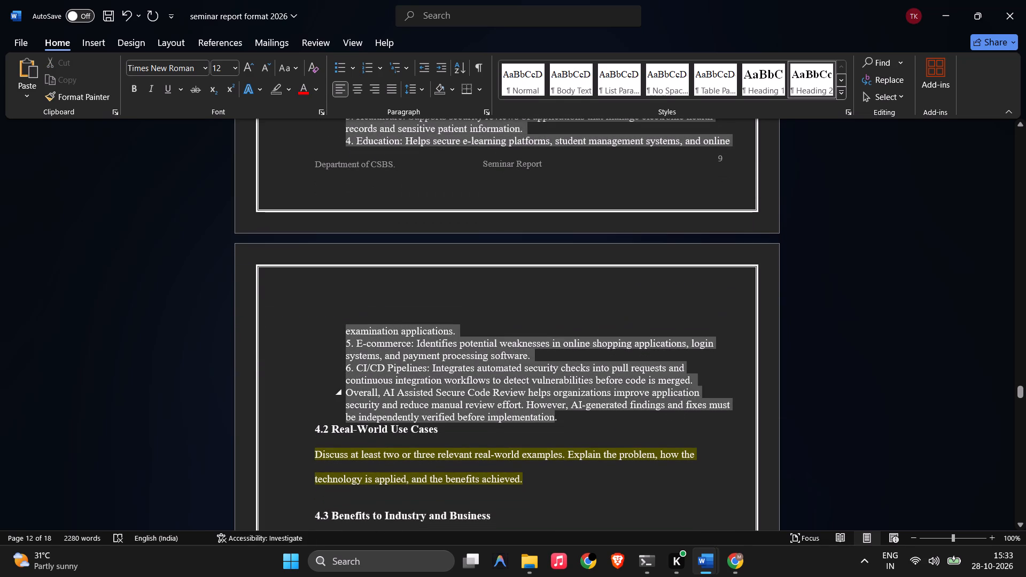
left_click_drag(540, 417, 544, 416)
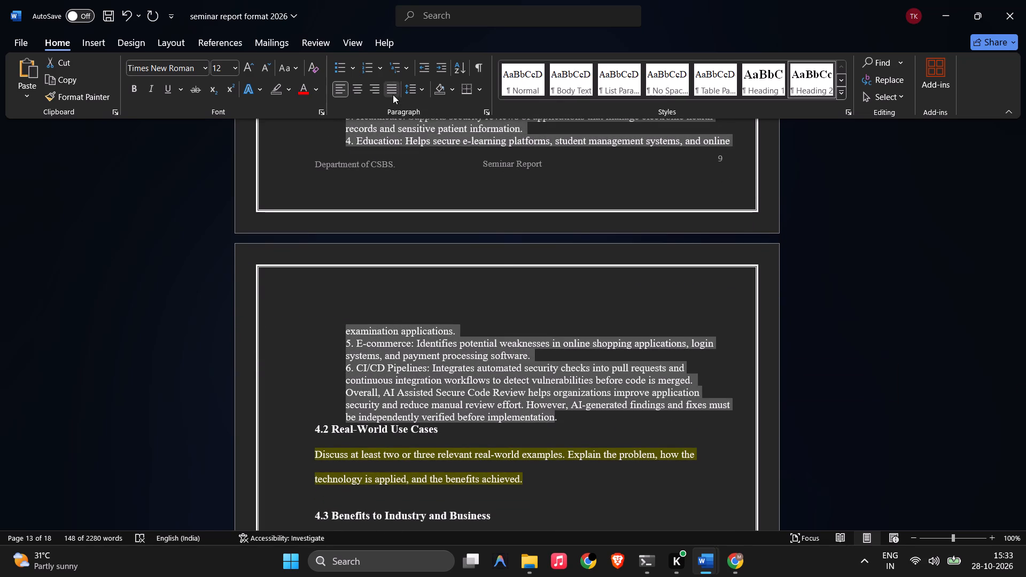
left_click(391, 91)
left_click(446, 250)
Remove the left indent from the 4.1 introductory paragraph and items 1 to 3, Software Development through Healthcare.
scroll(446, 250, "up", 2)
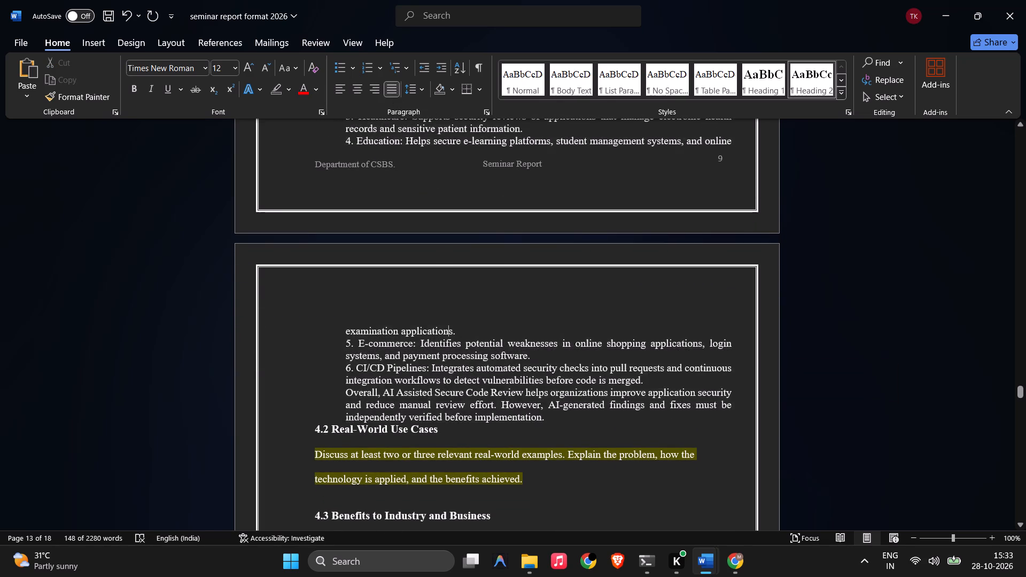
scroll(446, 250, "up", 1)
left_click(348, 138)
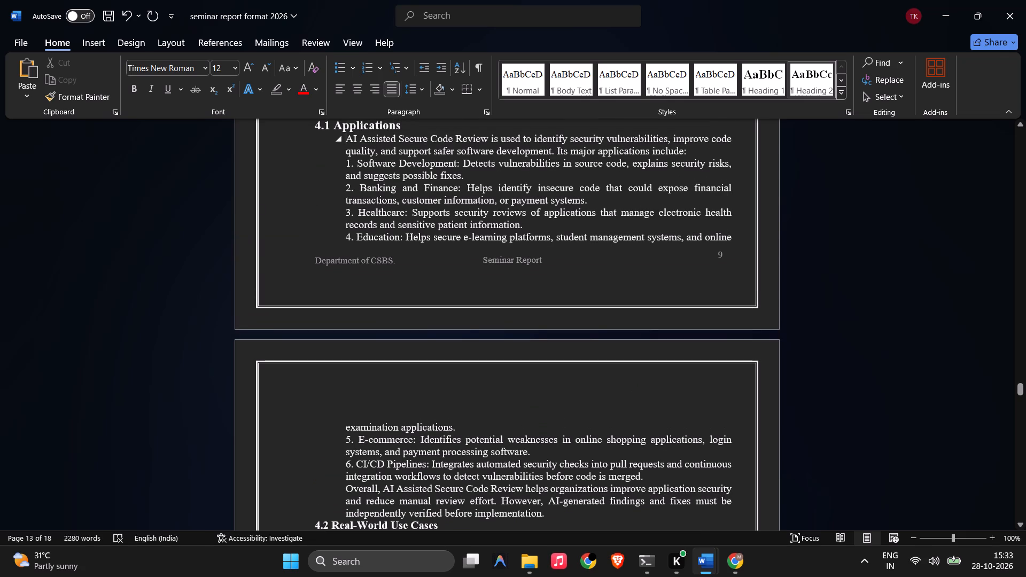
key("BackSpace")
key("Down")
key("Right")
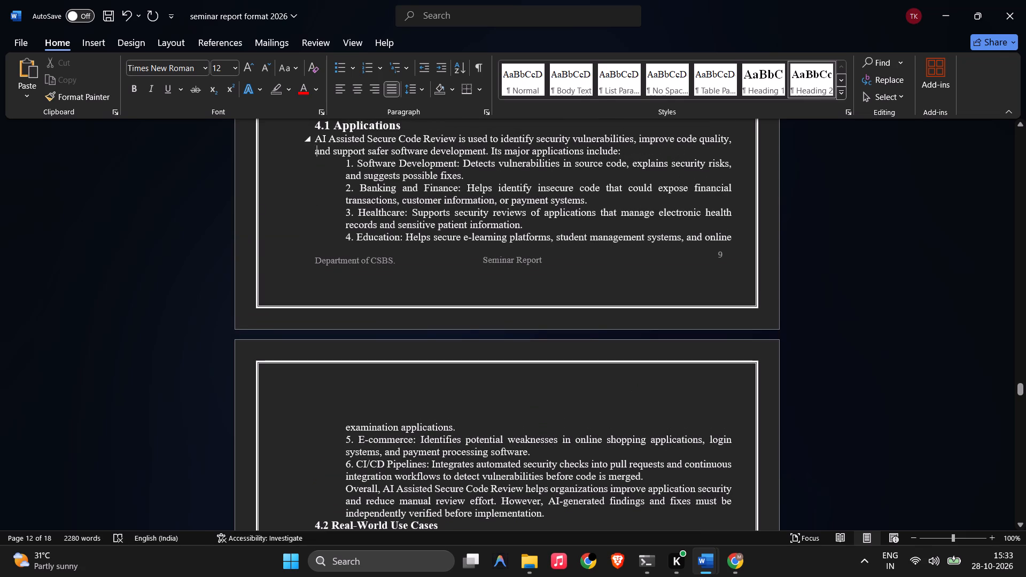
key("Down")
key("BackSpace")
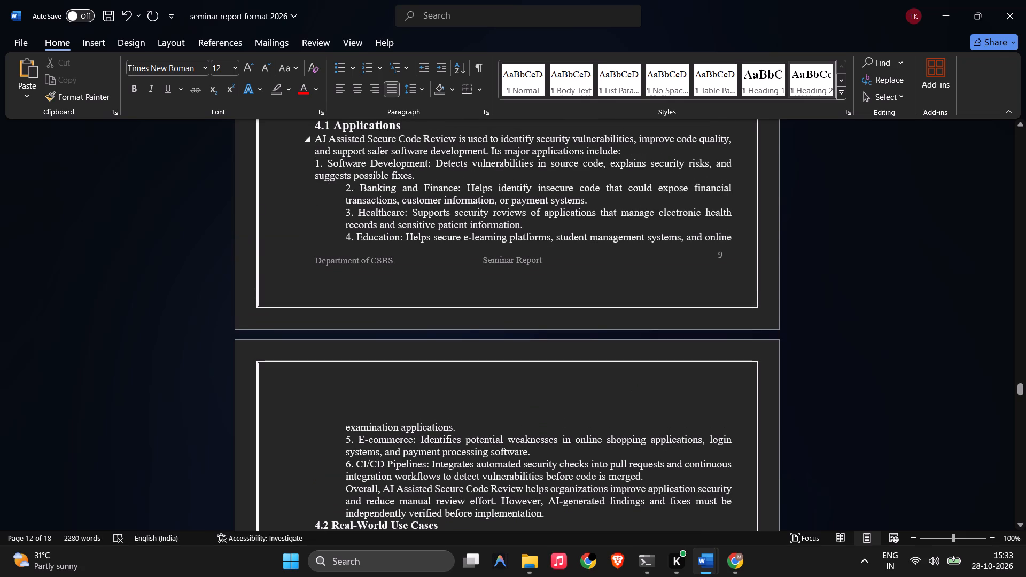
key("Down")
key("Down")
key("BackSpace")
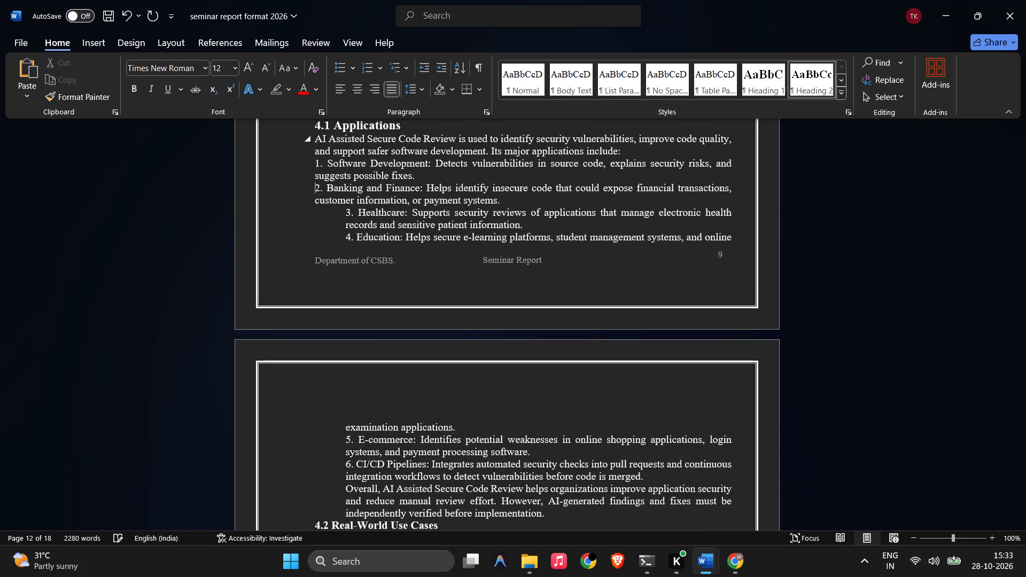
key("Down")
key("Down")
key("BackSpace")
Remove the left indent from items 4 to 6, Education through CI/CD Pipelines, and from the "Overall" paragraph in section 4.1.
key("Down")
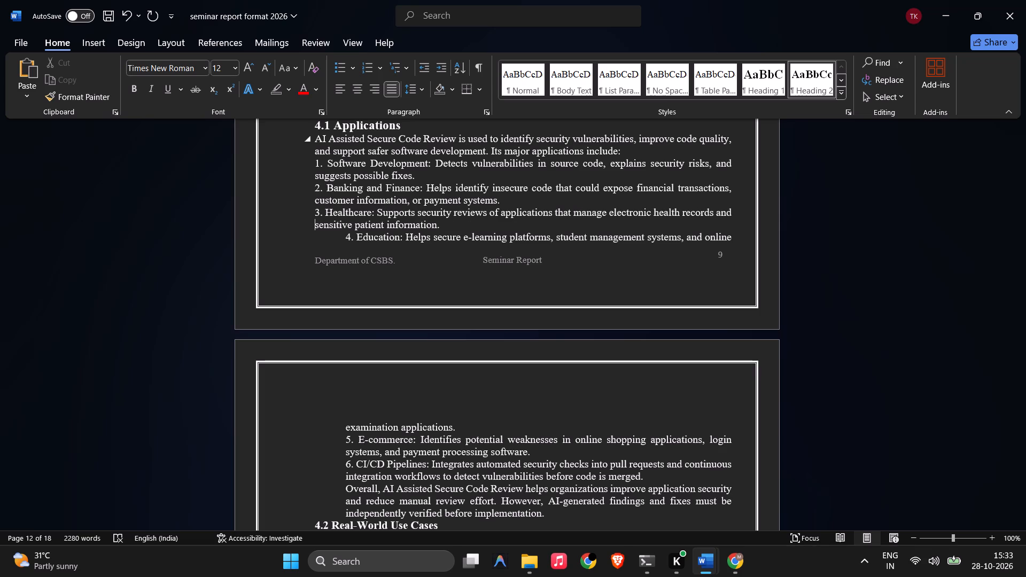
key("Down")
key("BackSpace")
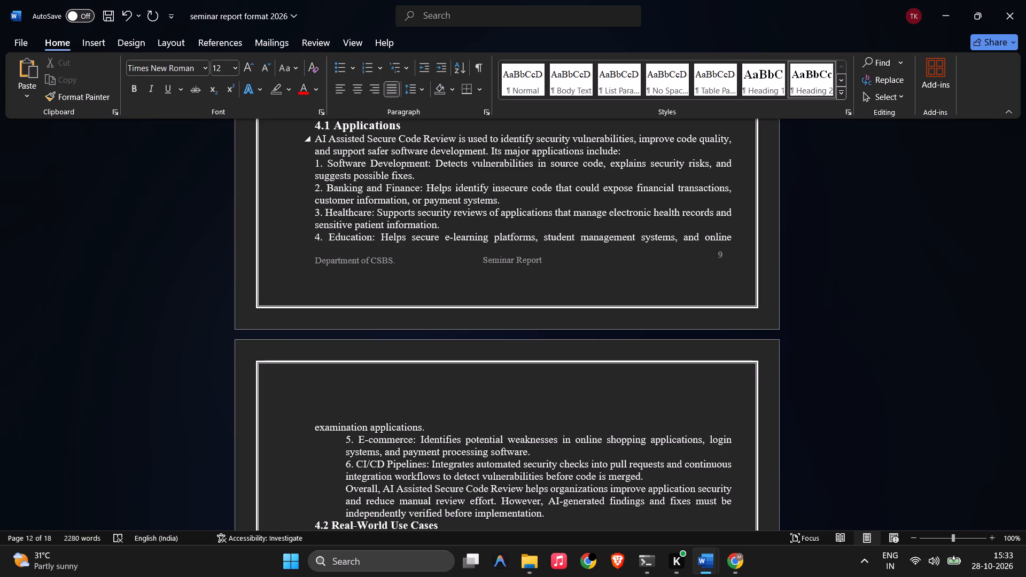
key("Down")
key("Down")
key("BackSpace")
key("Down")
key("Down")
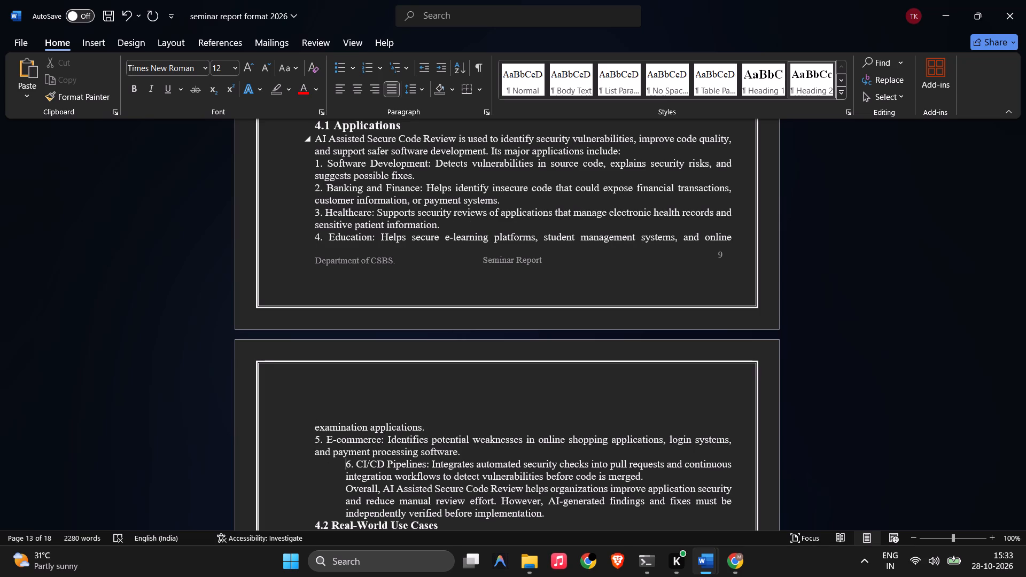
key("BackSpace")
key("Down")
key("Down")
key("BackSpace")
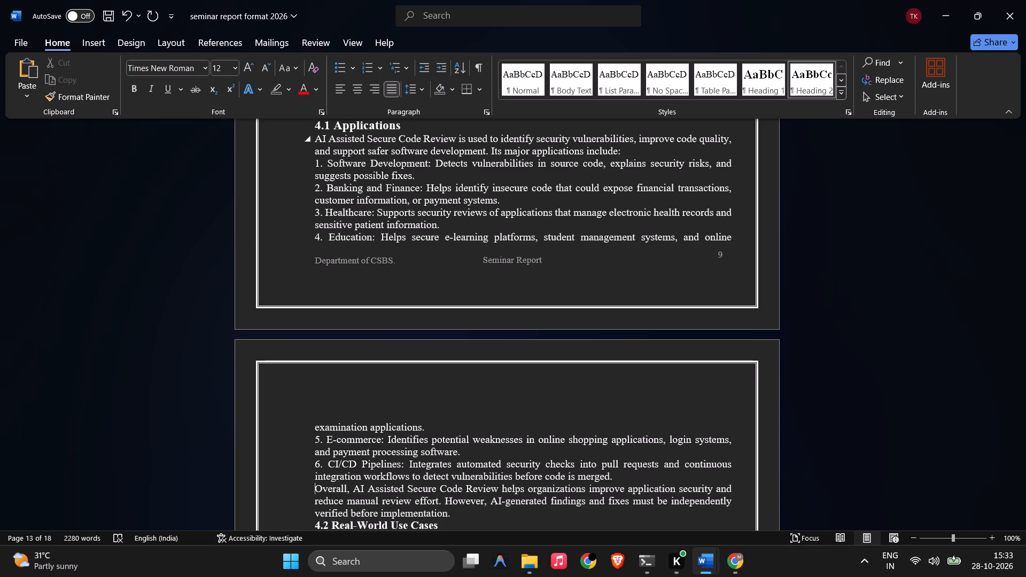
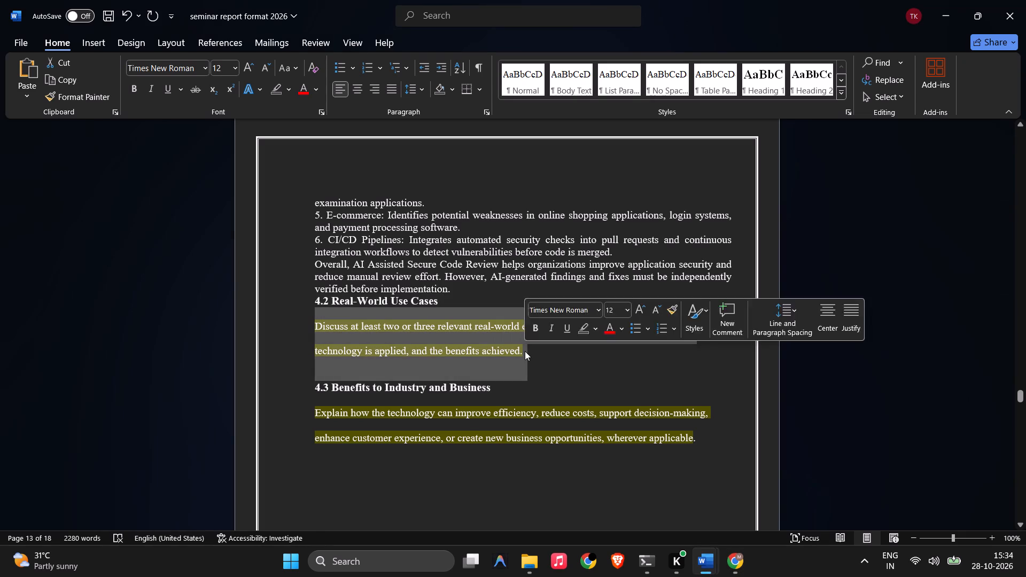
key("ctrl+v")
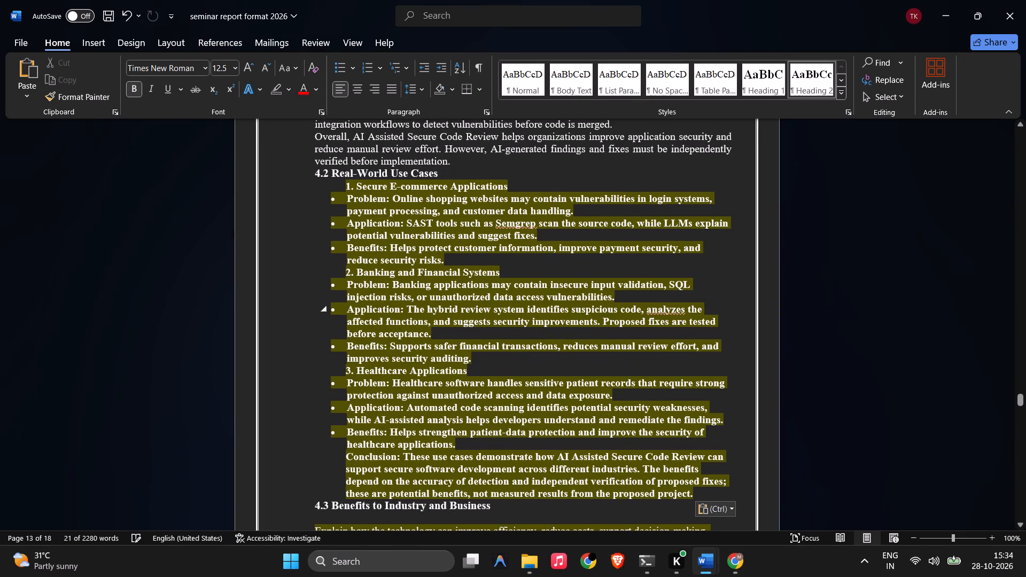
Remove the bold formatting and yellow highlight from all the pasted text under 4.2 Real-World Use Cases.
scroll(367, 223, "down", 3)
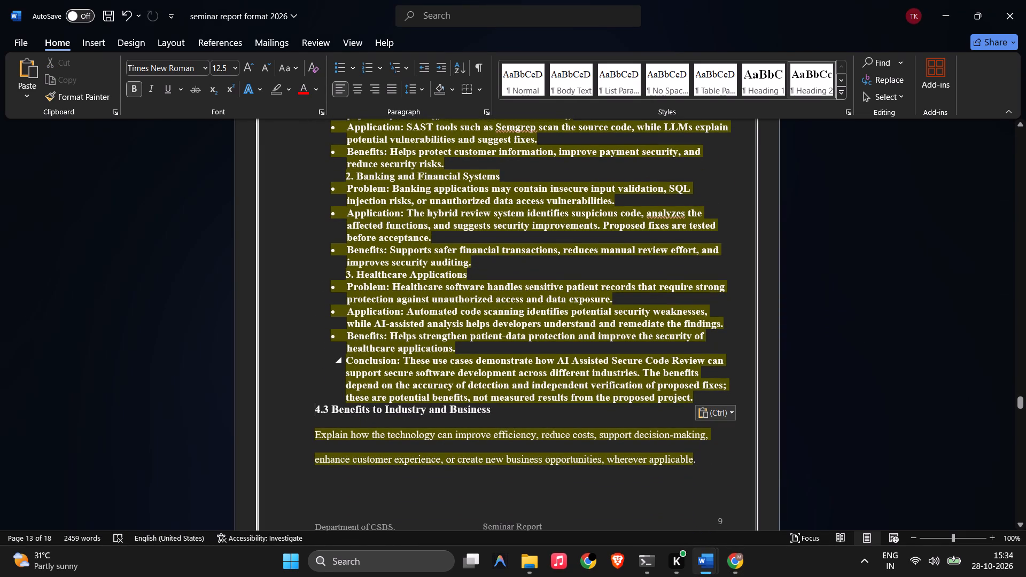
left_click_drag(695, 397, 346, 153)
scroll(582, 303, "up", 2)
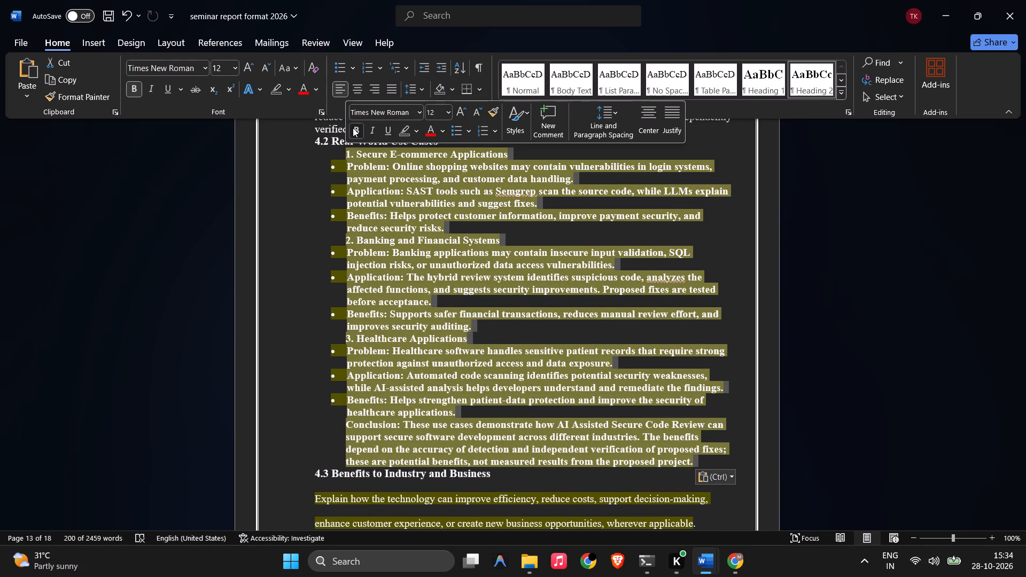
left_click(353, 128)
left_click(401, 129)
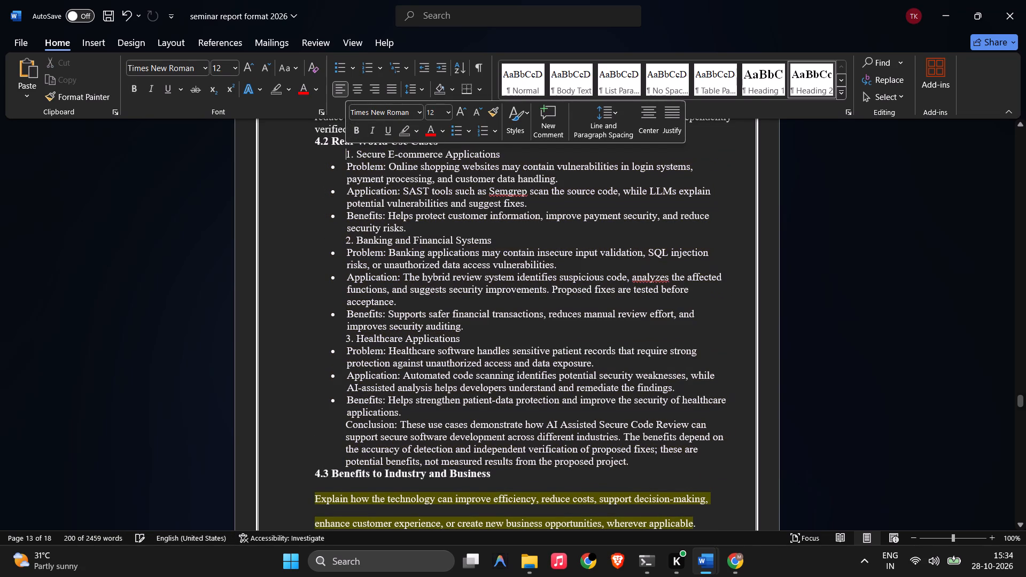
Remove the indent from the three numbered use-case headings so they align with the 4.2 heading.
key("BackSpace")
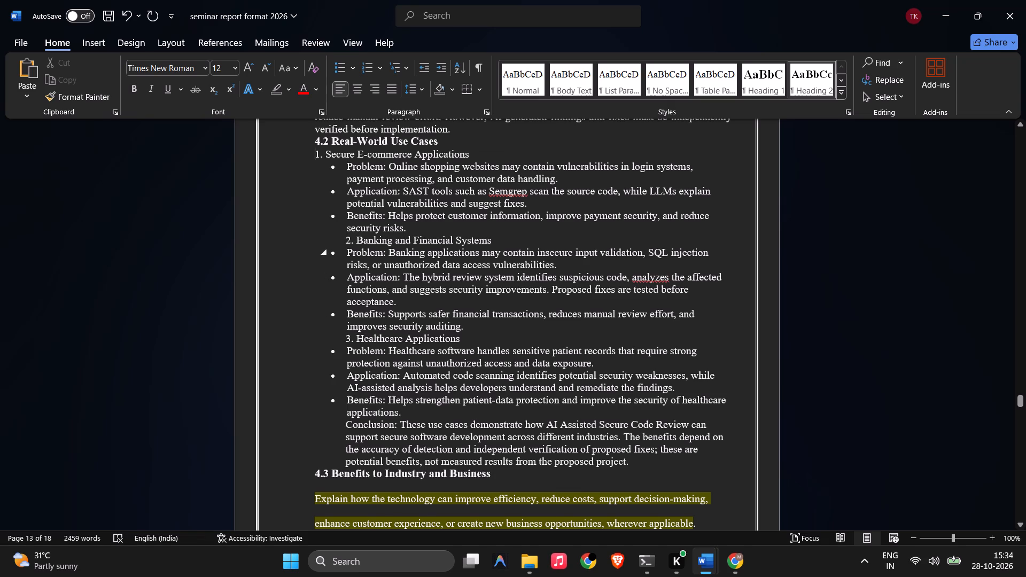
left_click(343, 239)
left_click(342, 238)
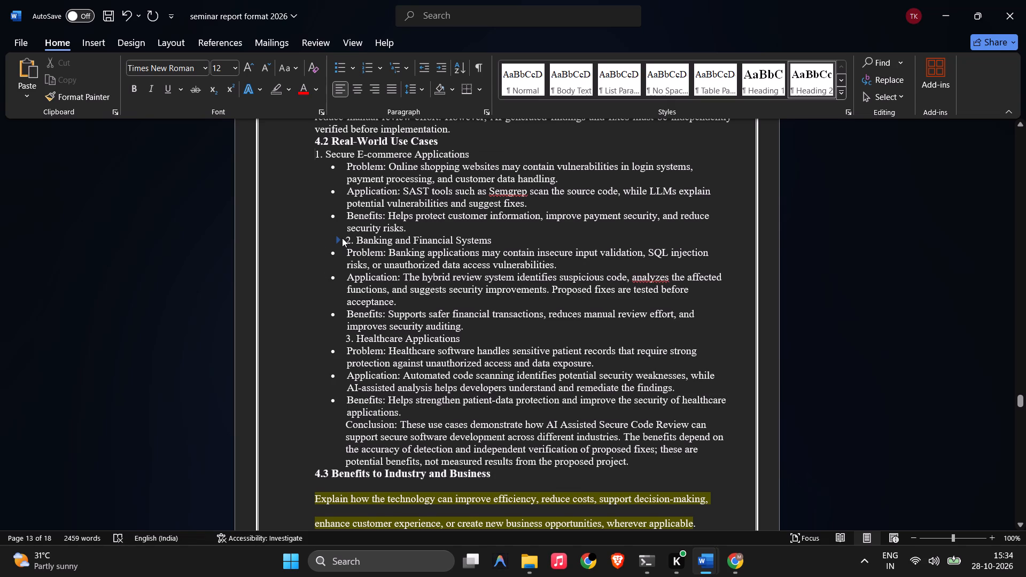
left_click(345, 236)
key("BackSpace")
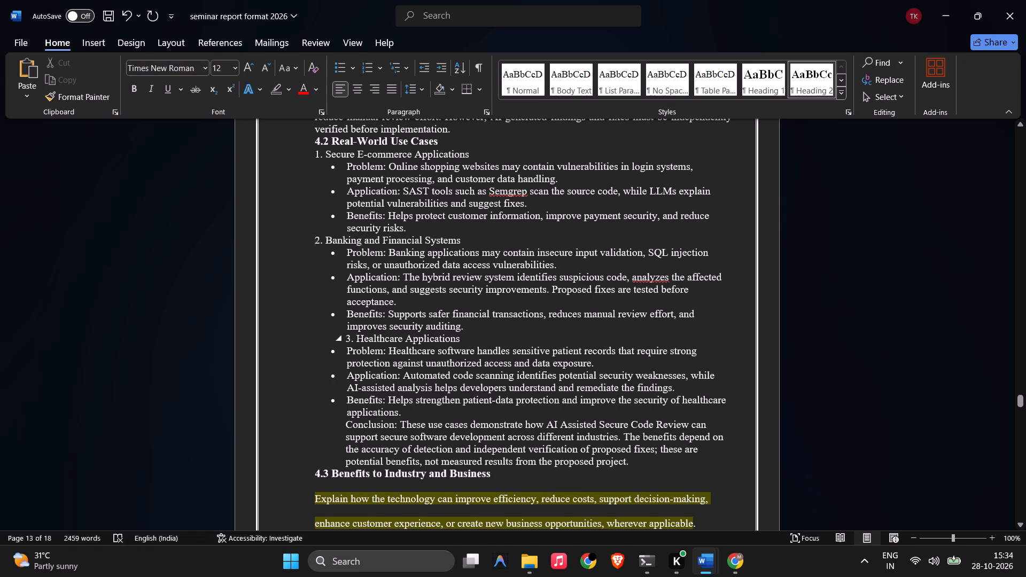
left_click(344, 333)
key("BackSpace")
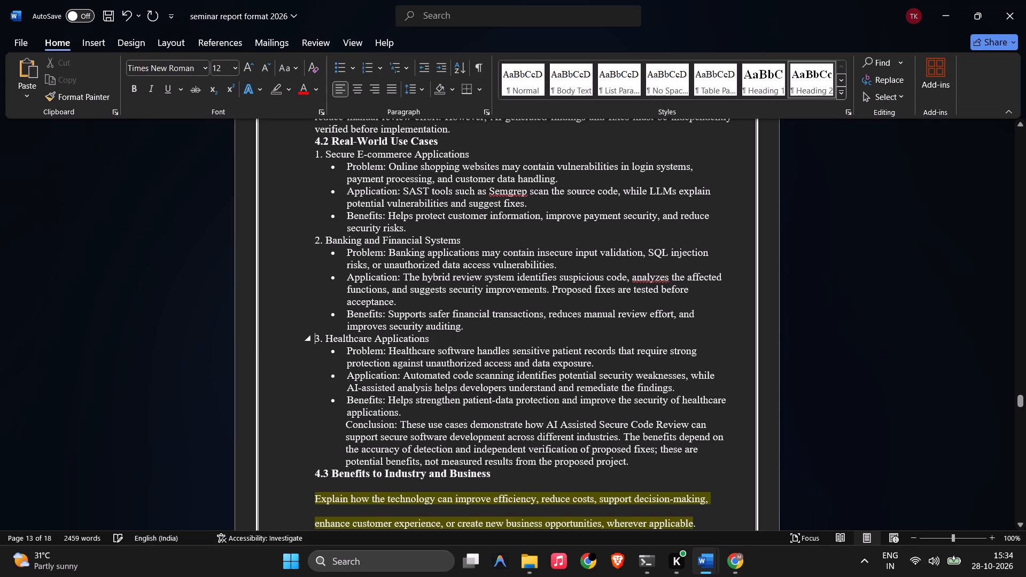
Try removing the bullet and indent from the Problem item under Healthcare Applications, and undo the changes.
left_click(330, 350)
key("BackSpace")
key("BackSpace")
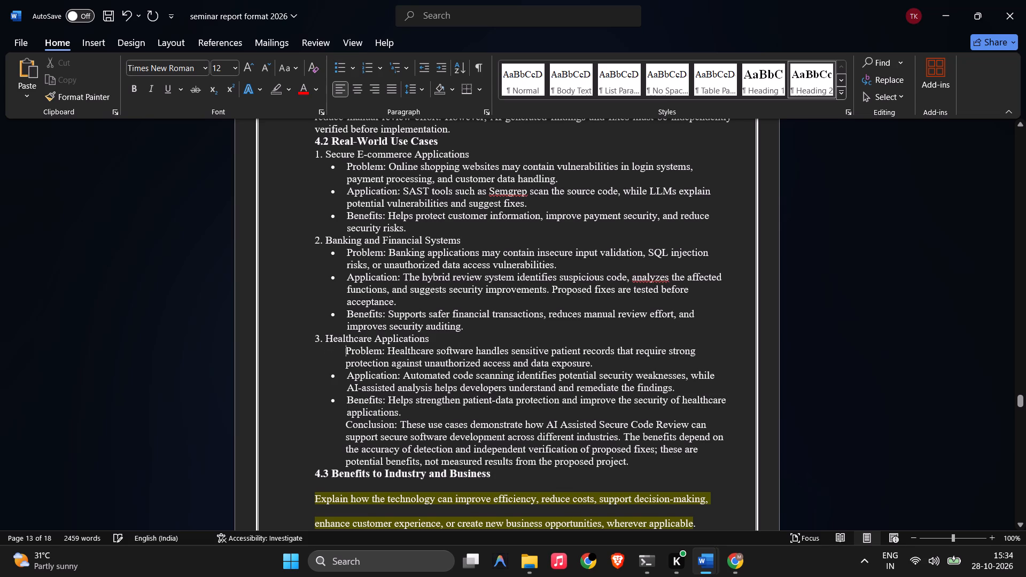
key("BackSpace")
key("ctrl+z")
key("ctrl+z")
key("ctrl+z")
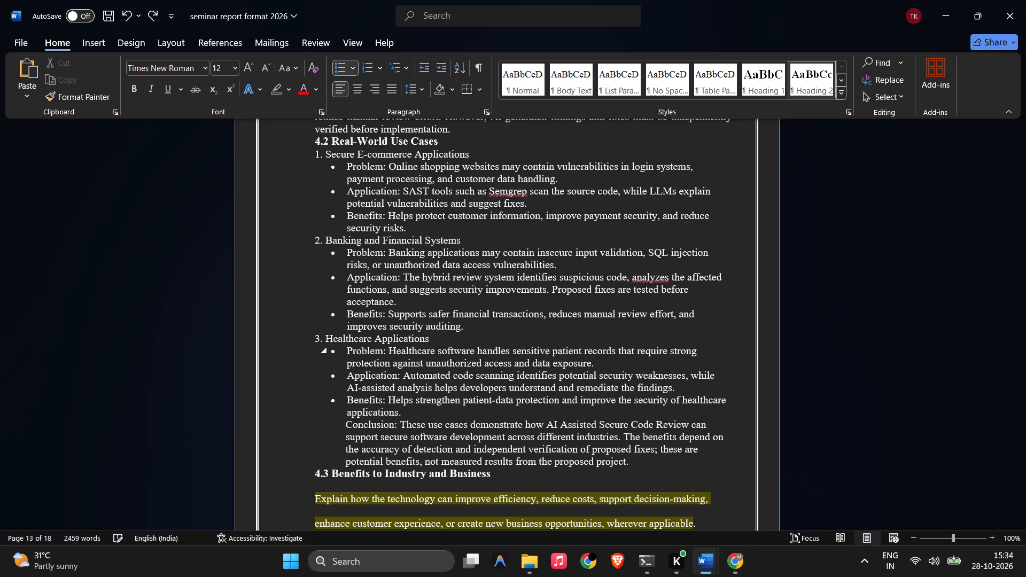
Justify the section 4.2 text from Secure E-commerce Applications through the Conclusion paragraph.
scroll(382, 303, "up", 3)
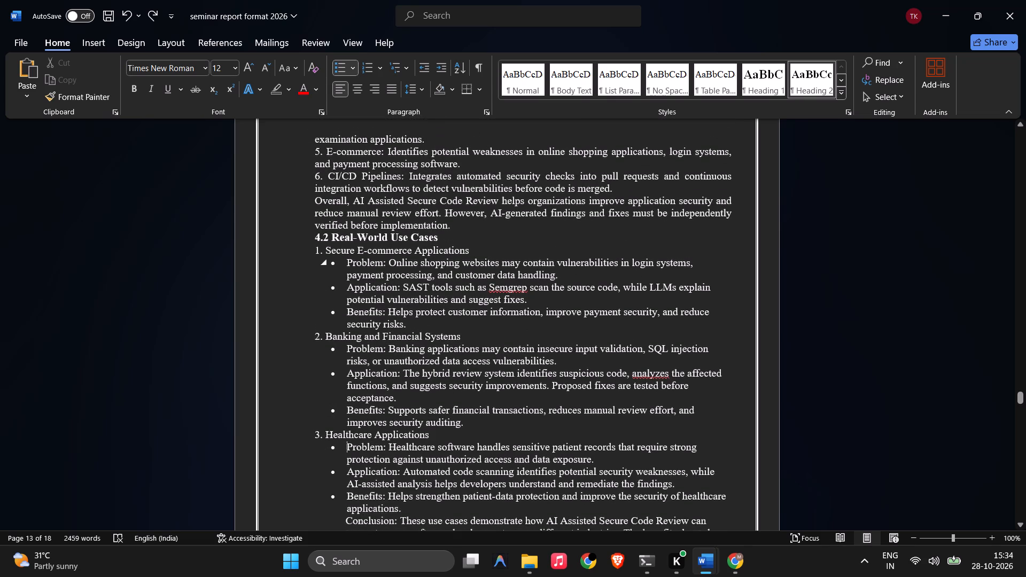
left_click_drag(316, 246, 375, 306)
scroll(369, 301, "down", 3)
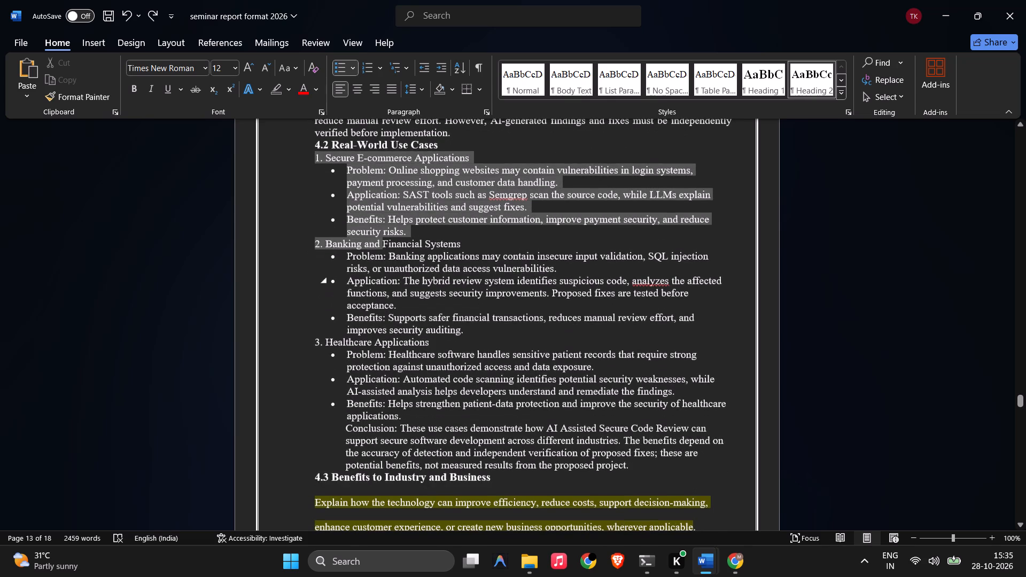
left_click_drag(375, 306, 635, 459)
left_click(395, 88)
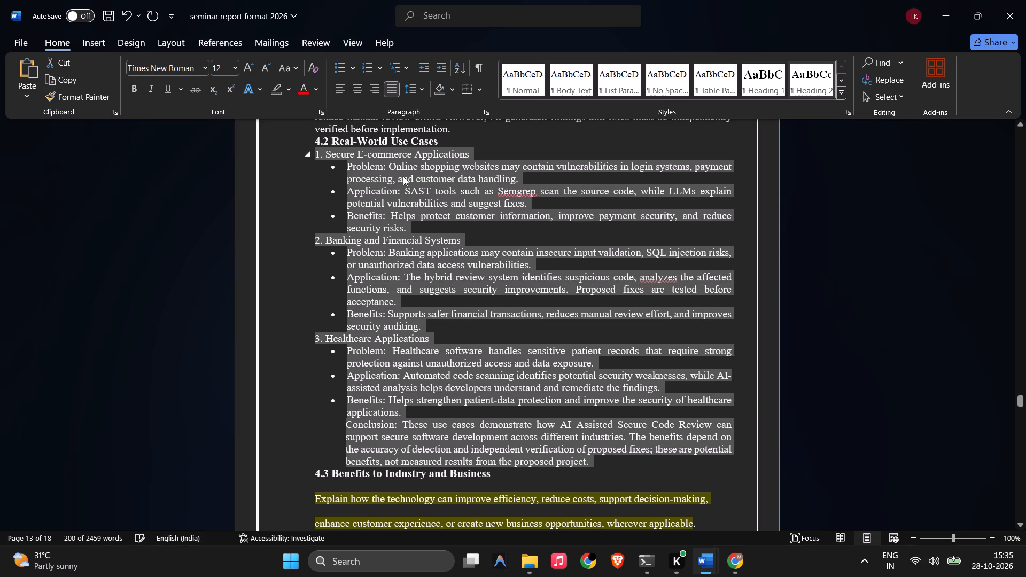
left_click(417, 239)
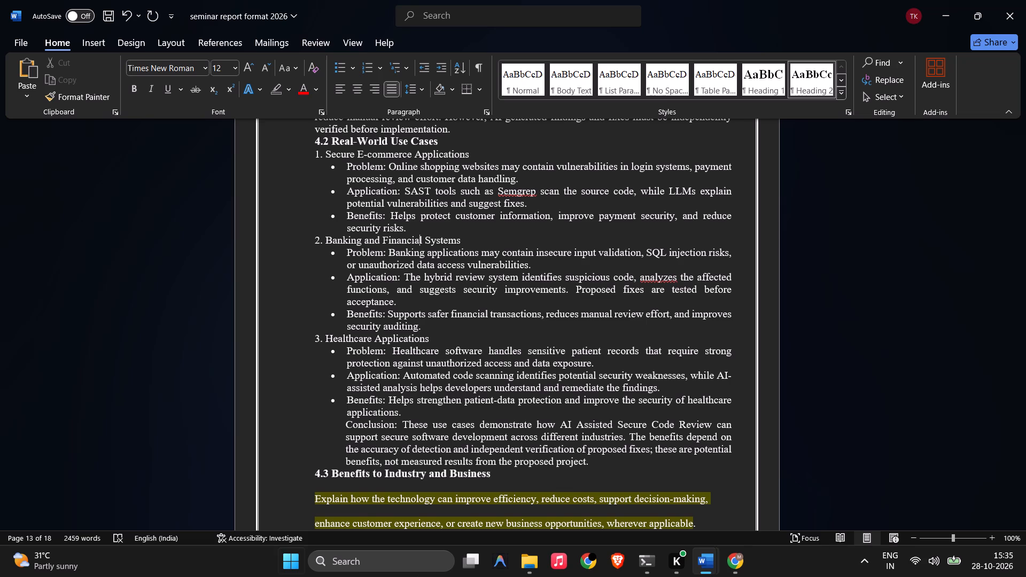
Remove the indent from the Conclusion paragraph at the end of section 4.2 so it aligns with the numbered headings.
scroll(318, 425, "up", 4)
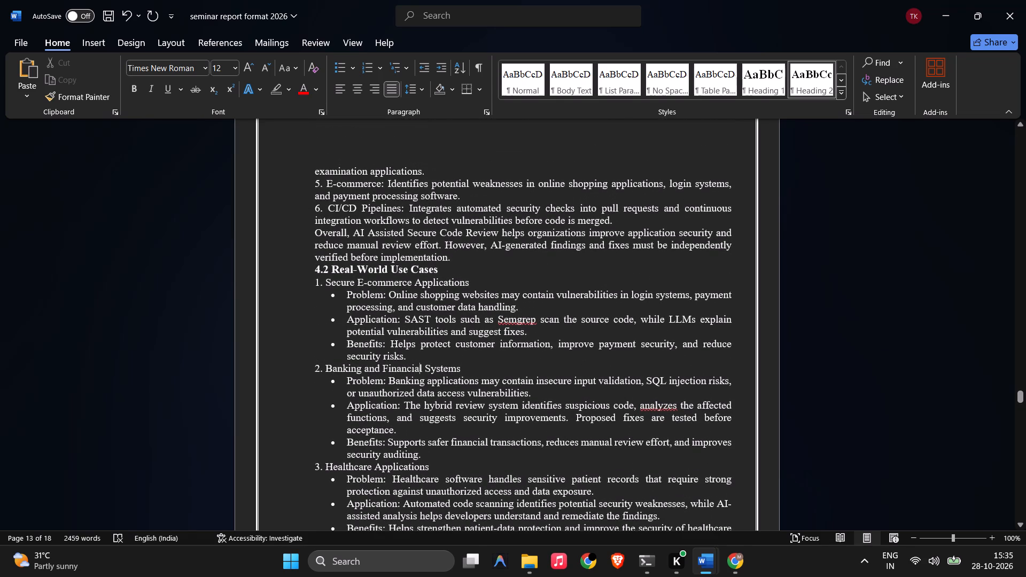
scroll(386, 393, "down", 5)
scroll(386, 393, "up", 2)
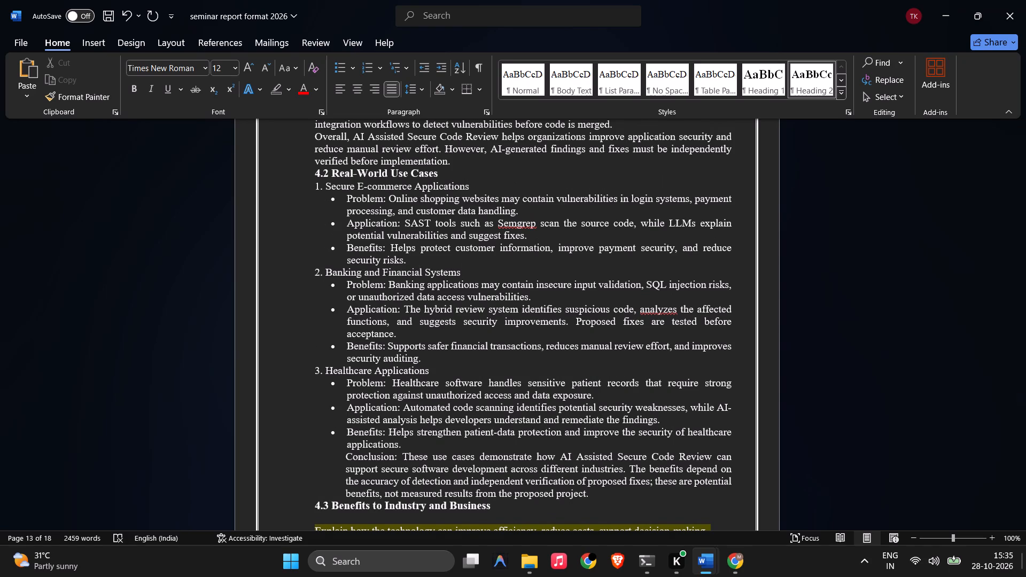
left_click(344, 465)
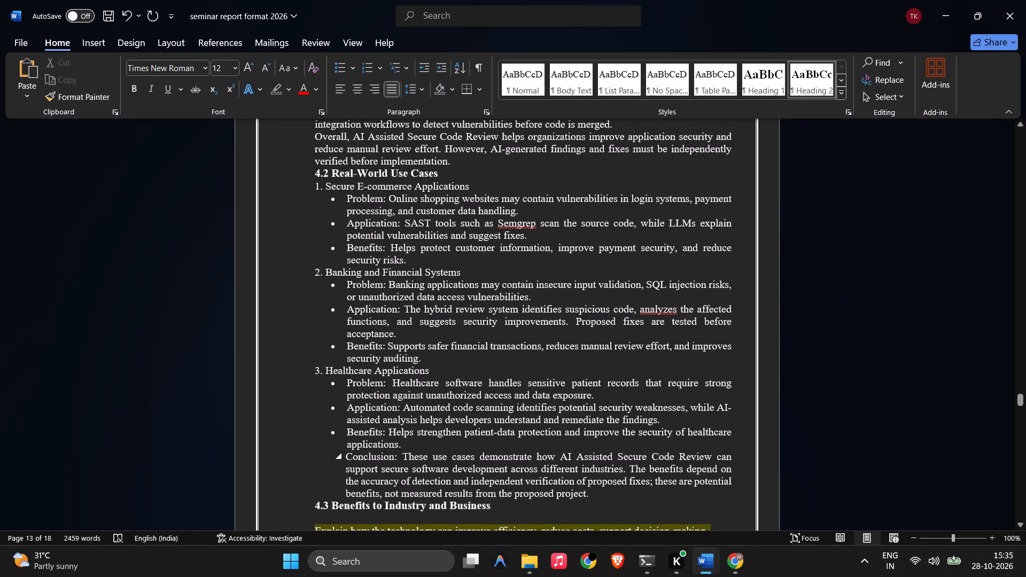
left_click(346, 462)
key("BackSpace")
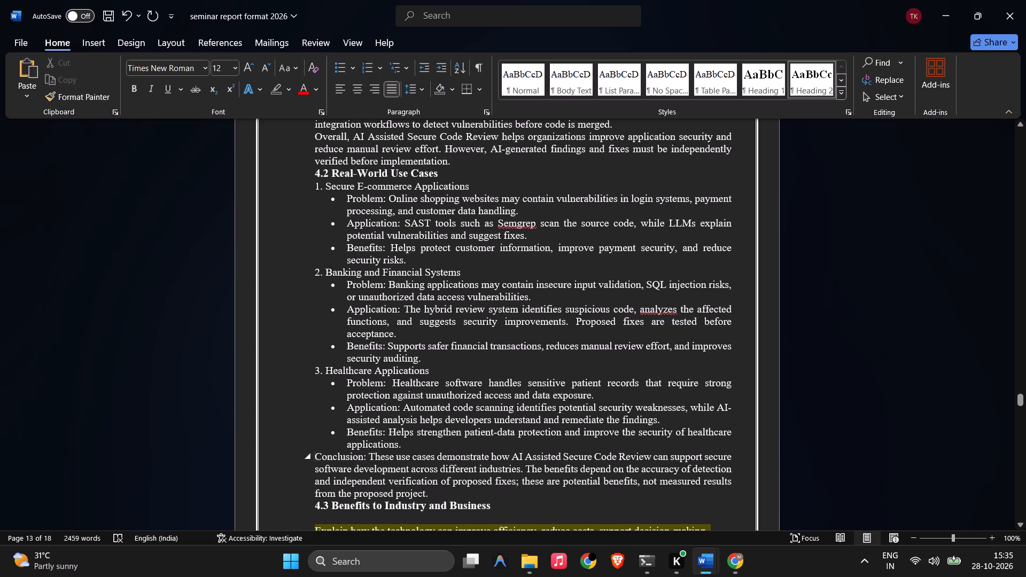
Look through the report from section 4.3 to the last page and back over chapters 3 and 4 to check the remaining sections.
scroll(588, 349, "down", 6)
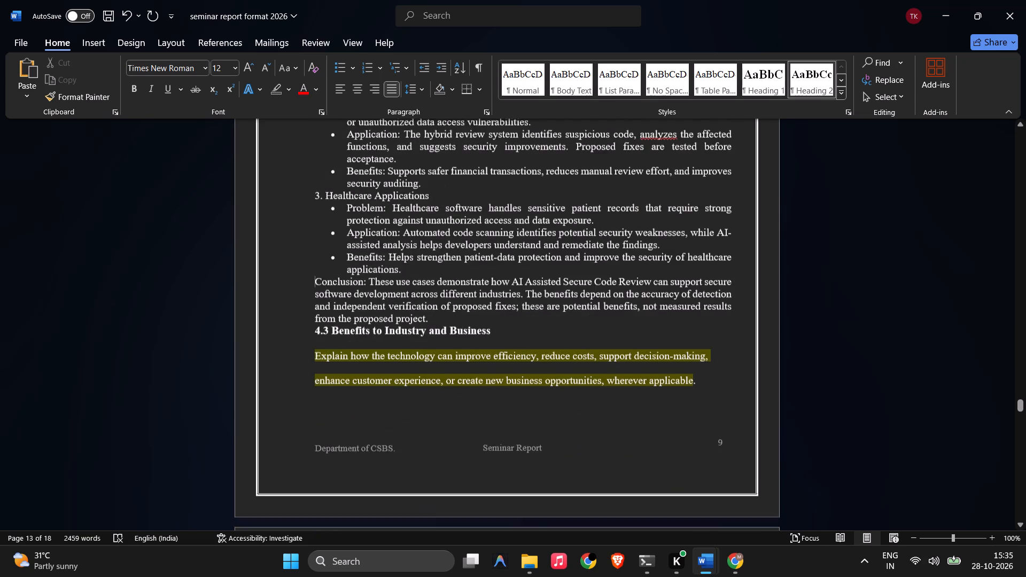
scroll(427, 340, "down", 7)
scroll(432, 347, "down", 15)
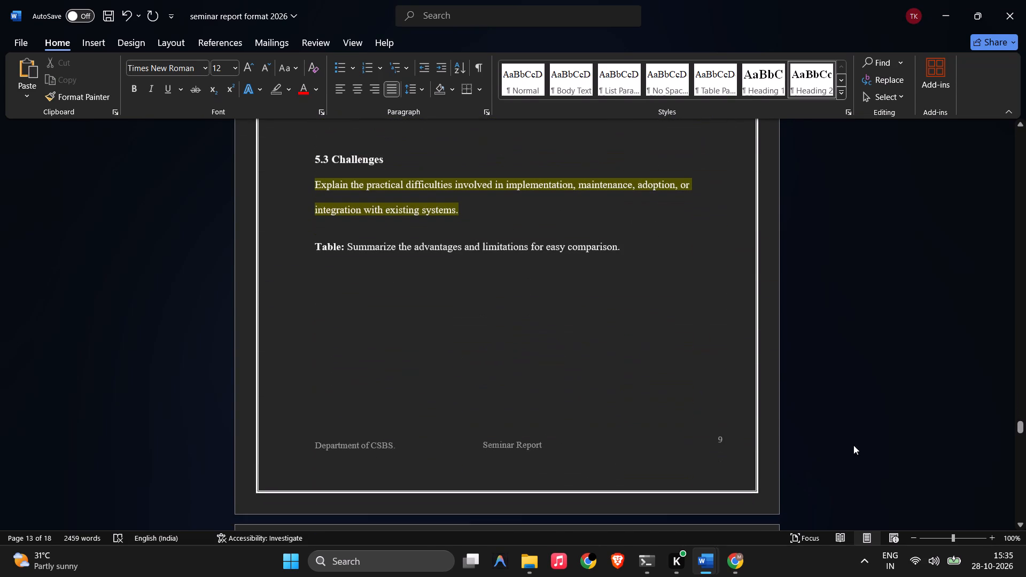
left_click_drag(1025, 426, 1021, 507)
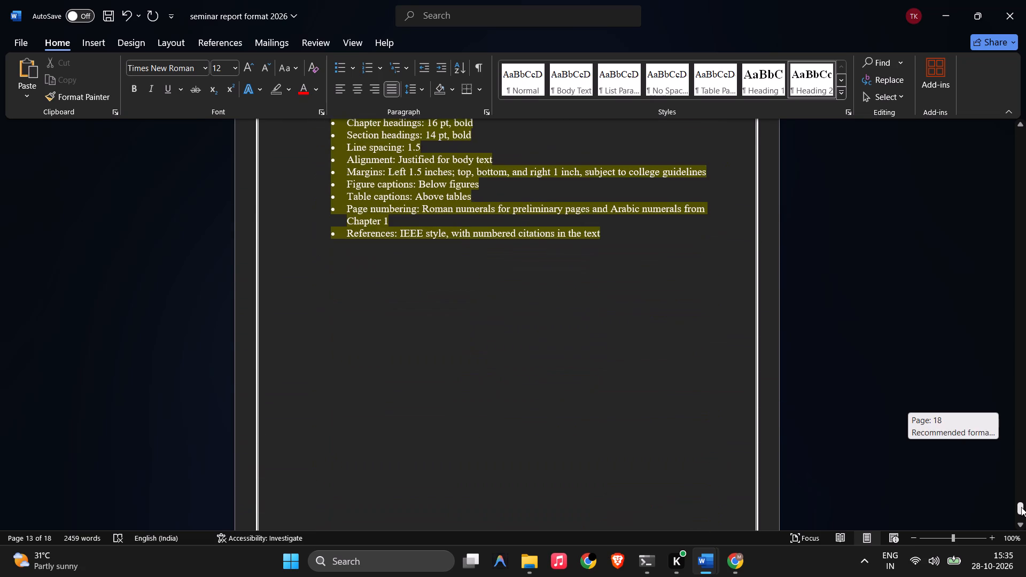
left_click_drag(1021, 507, 994, 406)
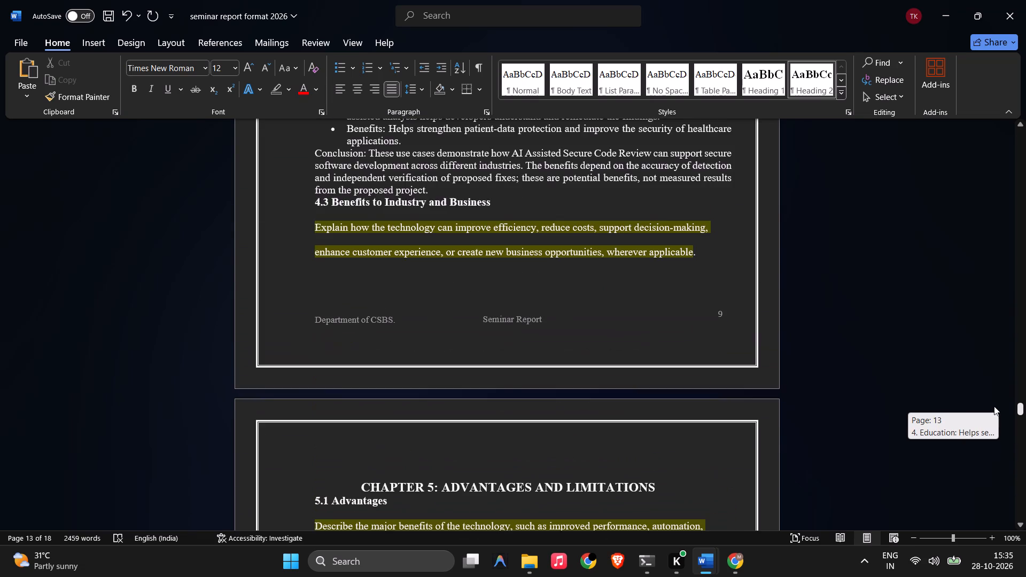
left_click_drag(994, 406, 994, 377)
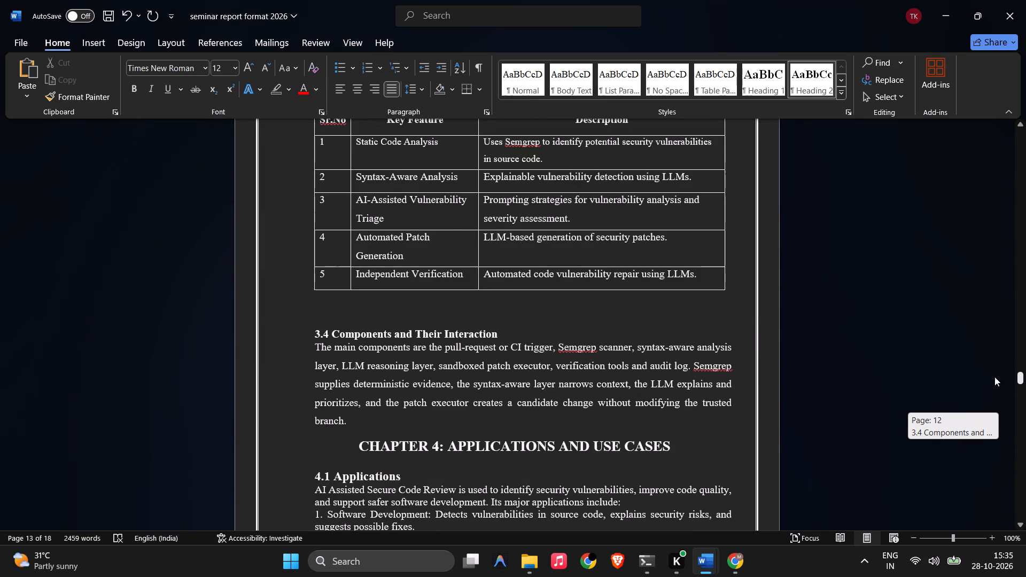
left_click_drag(994, 377, 999, 357)
scroll(587, 373, "down", 4)
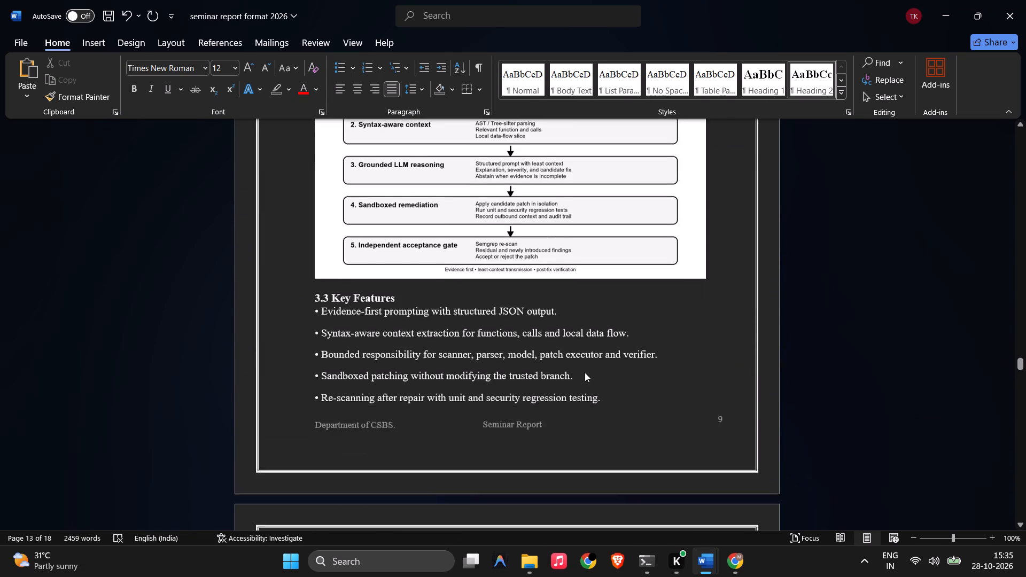
scroll(585, 372, "down", 20)
scroll(578, 369, "down", 8)
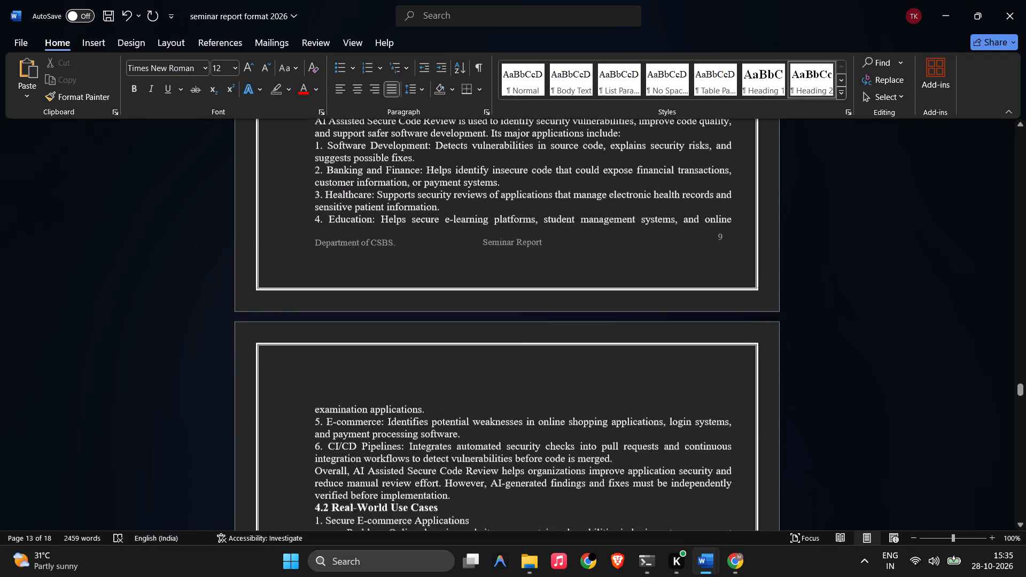
scroll(566, 361, "down", 6)
scroll(597, 303, "down", 11)
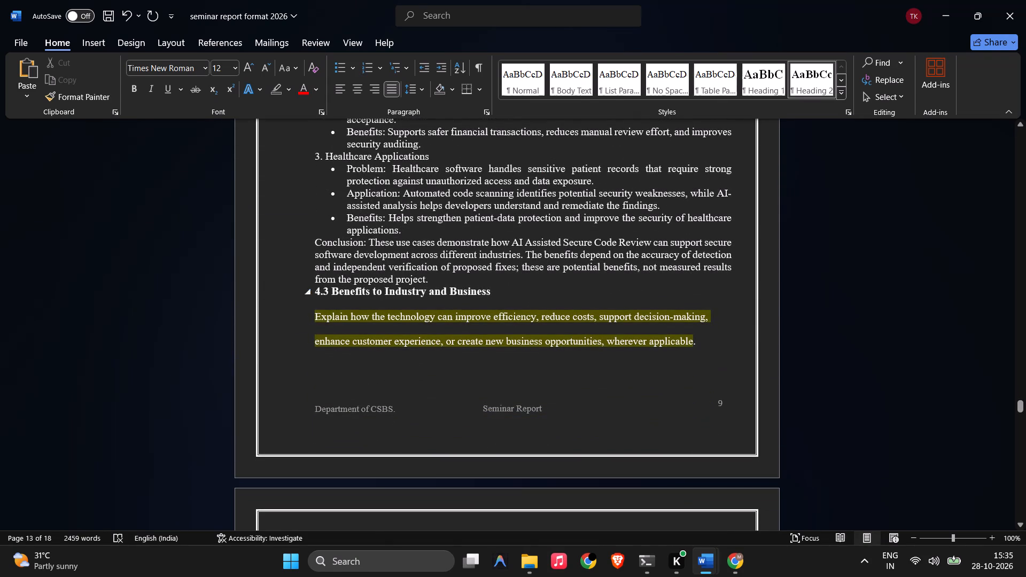
left_click_drag(316, 294, 339, 301)
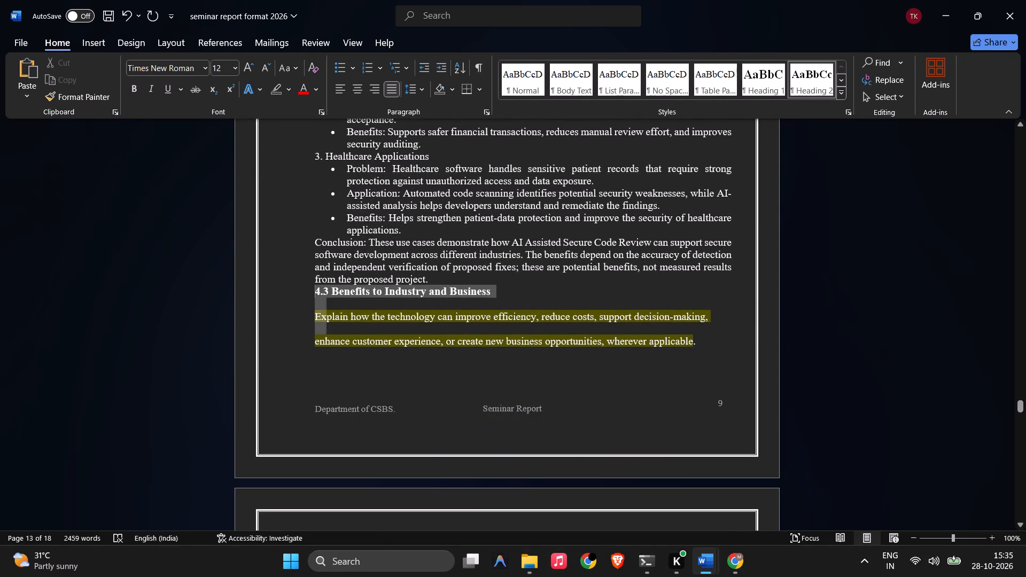
left_click_drag(339, 301, 714, 340)
key("ctrl+c")
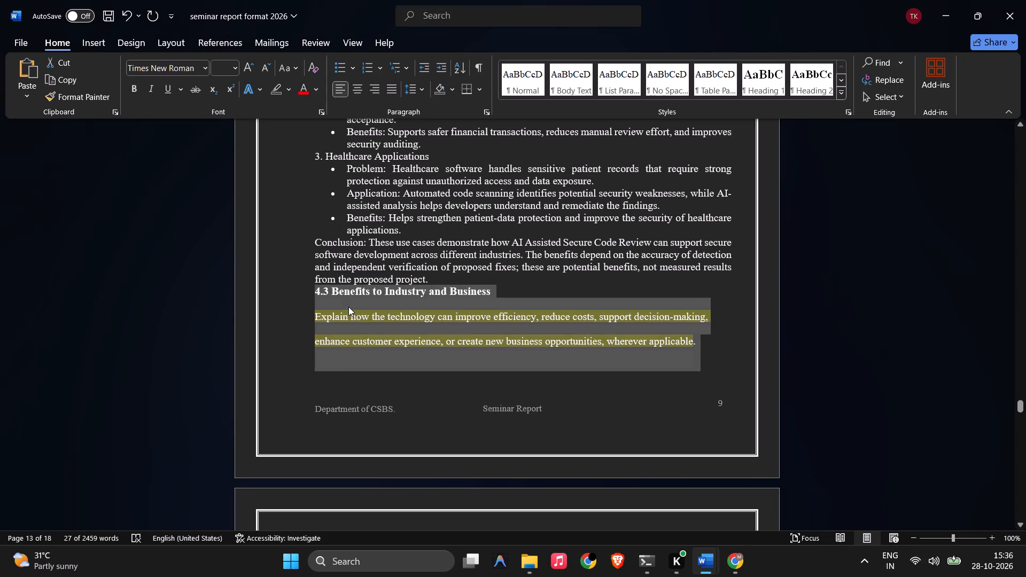
left_click_drag(312, 309, 657, 352)
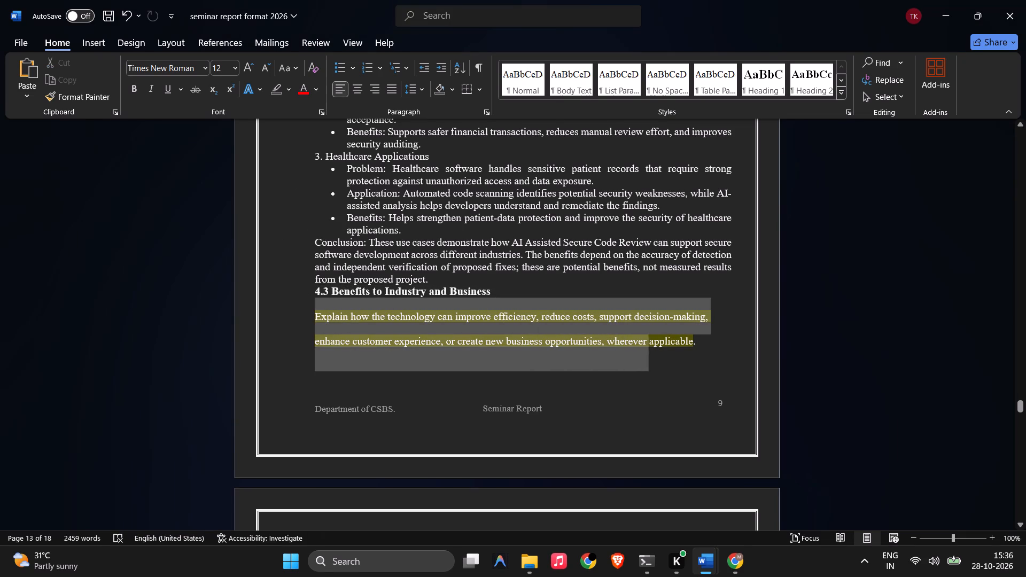
left_click_drag(657, 352, 697, 341)
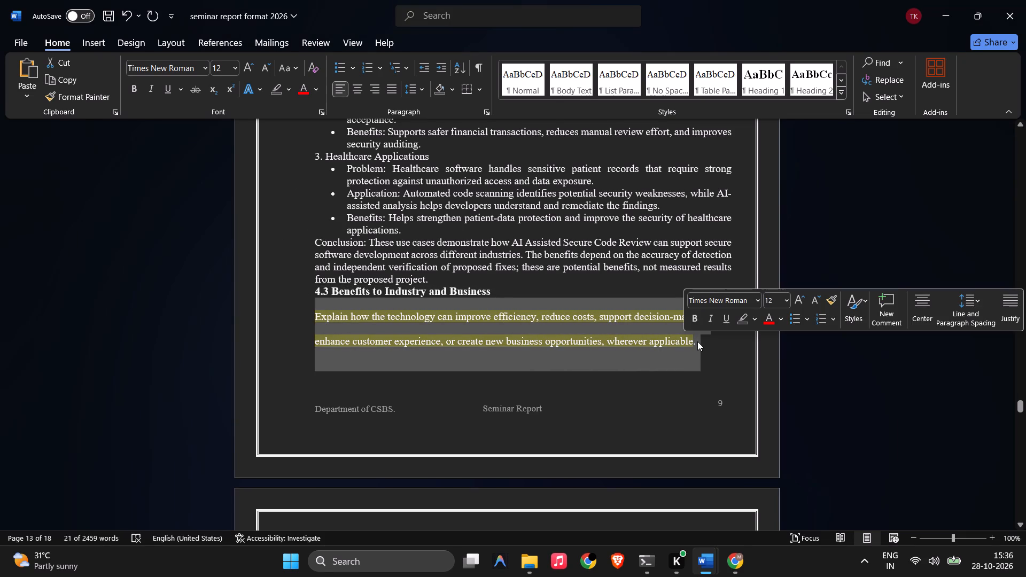
key("ctrl+v")
Remove the yellow highlight from all the pasted text under 4.3, from the introductory sentence through Business Opportunities.
scroll(697, 341, "up", 3)
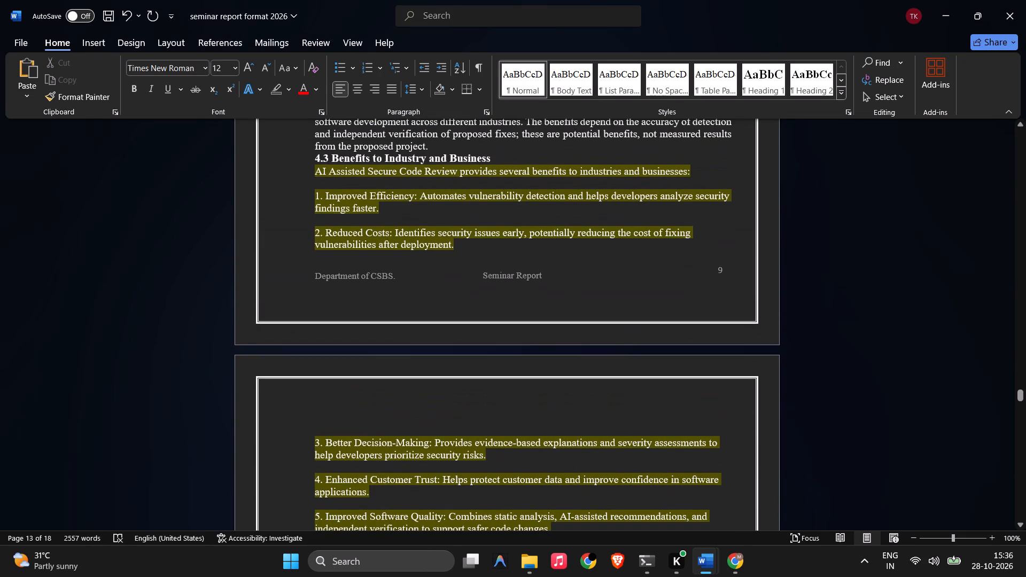
left_click_drag(314, 172, 374, 300)
scroll(372, 290, "down", 3)
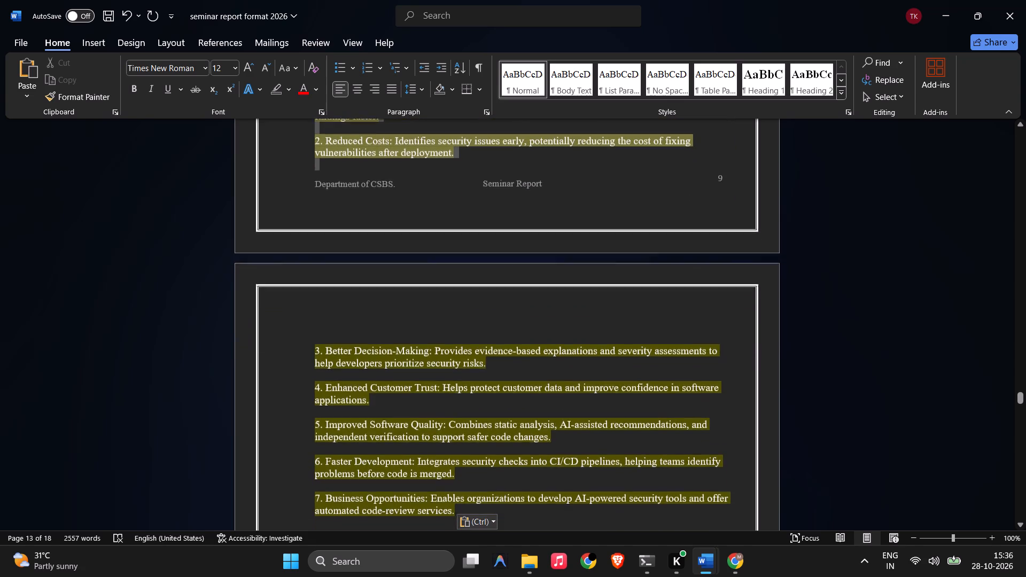
left_click_drag(374, 300, 457, 439)
scroll(391, 426, "down", 2)
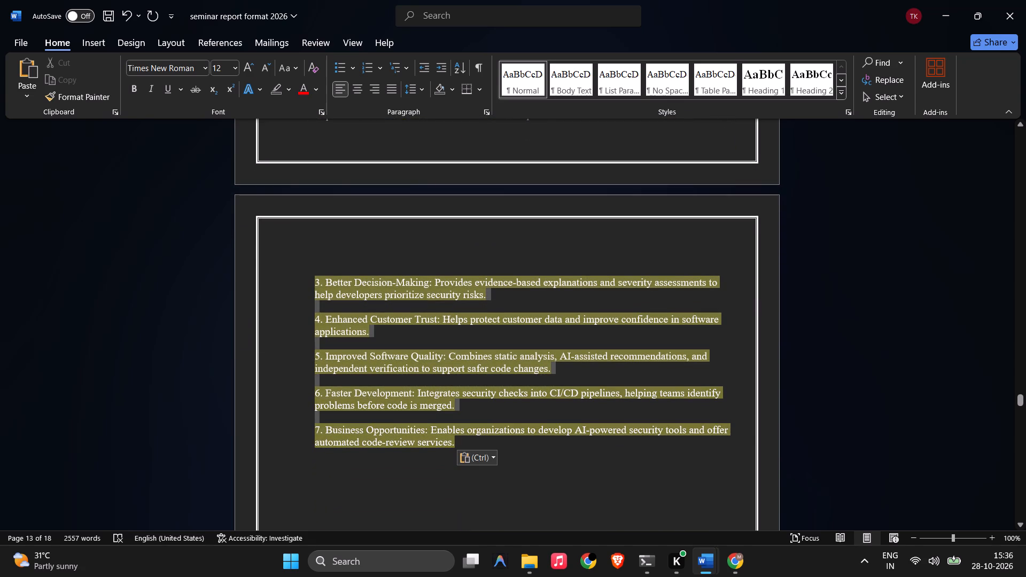
left_click_drag(457, 439, 457, 440)
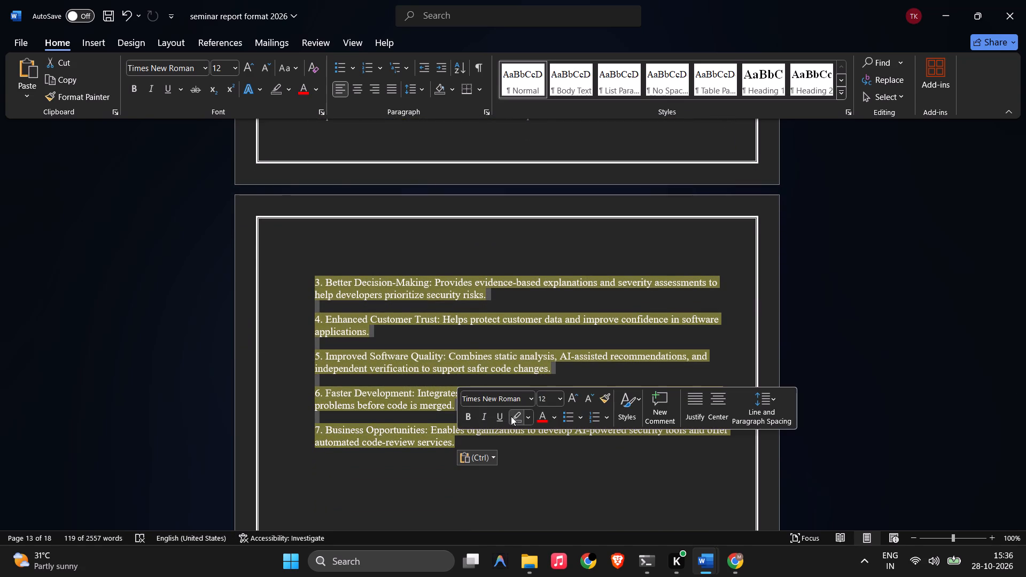
left_click(514, 418)
Examine the layout of the pasted 4.3 text across its pages and compare it with section 4.2.
scroll(514, 418, "down", 16)
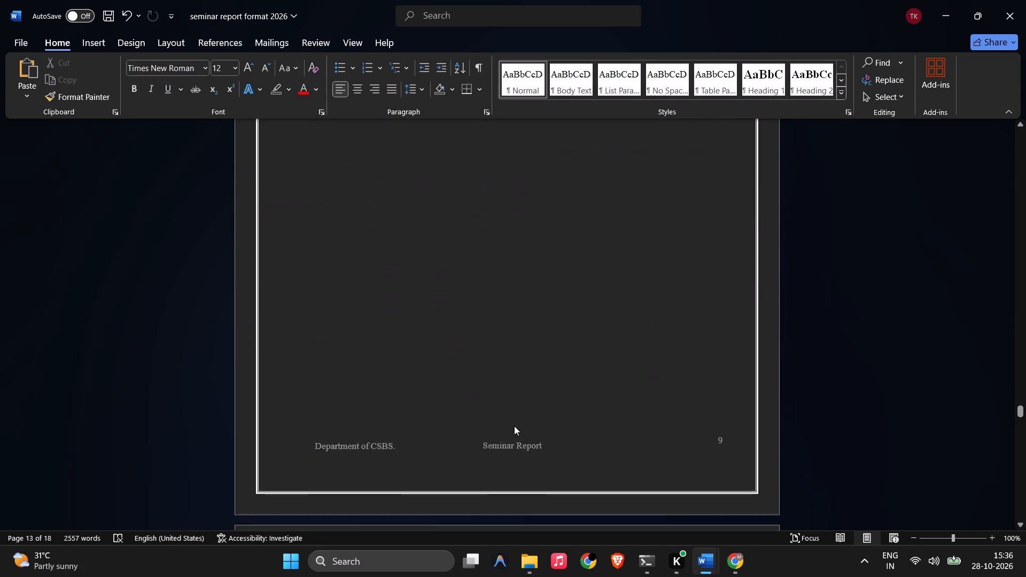
scroll(514, 426, "down", 4)
scroll(514, 426, "up", 9)
left_click(391, 378)
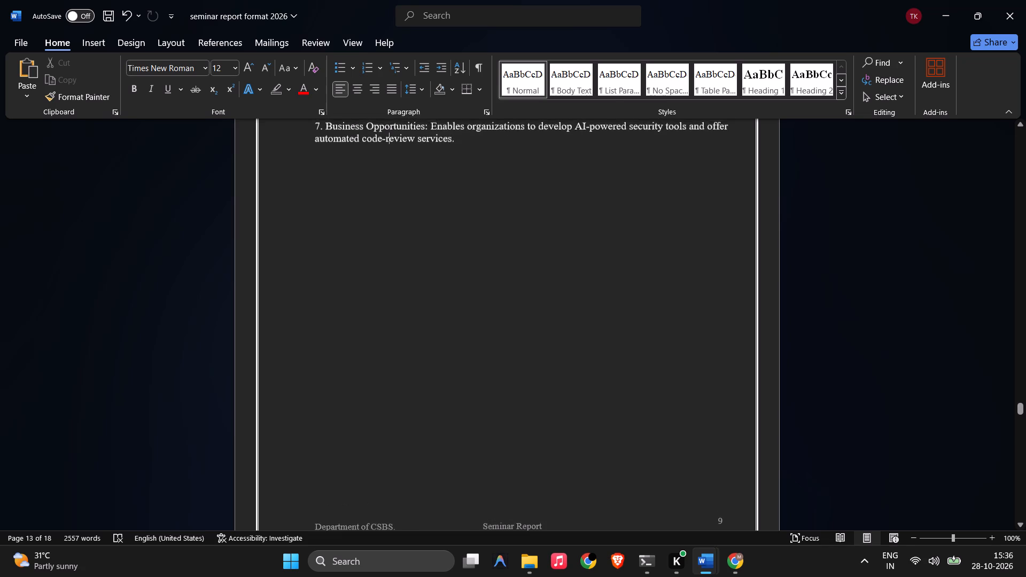
scroll(391, 396, "up", 20)
scroll(391, 396, "up", 11)
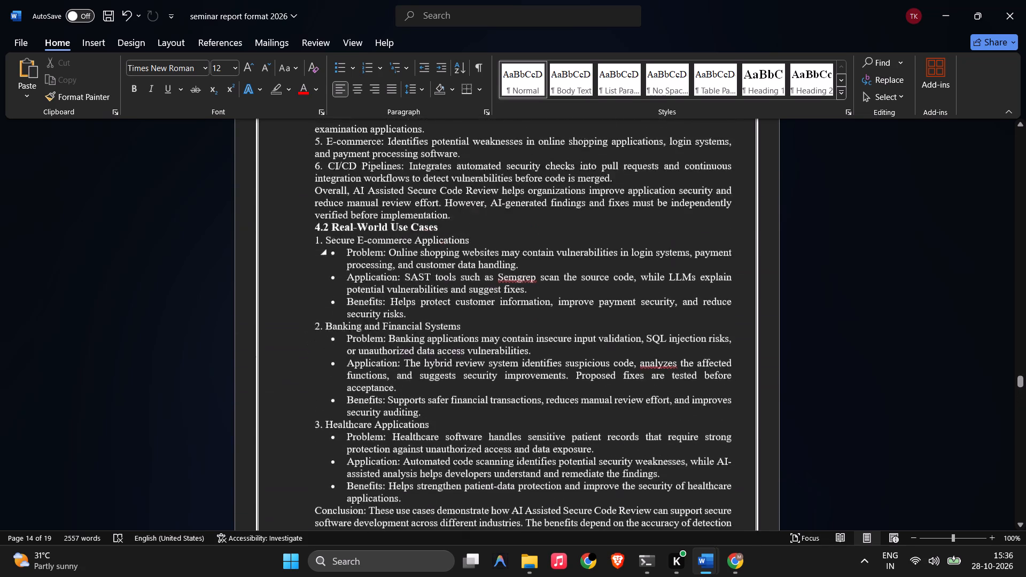
scroll(392, 396, "down", 10)
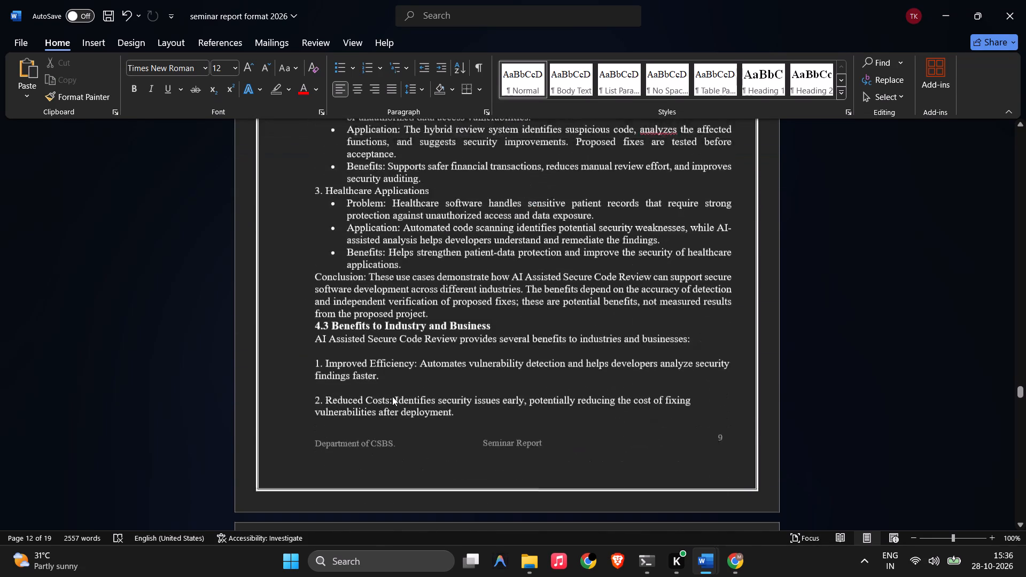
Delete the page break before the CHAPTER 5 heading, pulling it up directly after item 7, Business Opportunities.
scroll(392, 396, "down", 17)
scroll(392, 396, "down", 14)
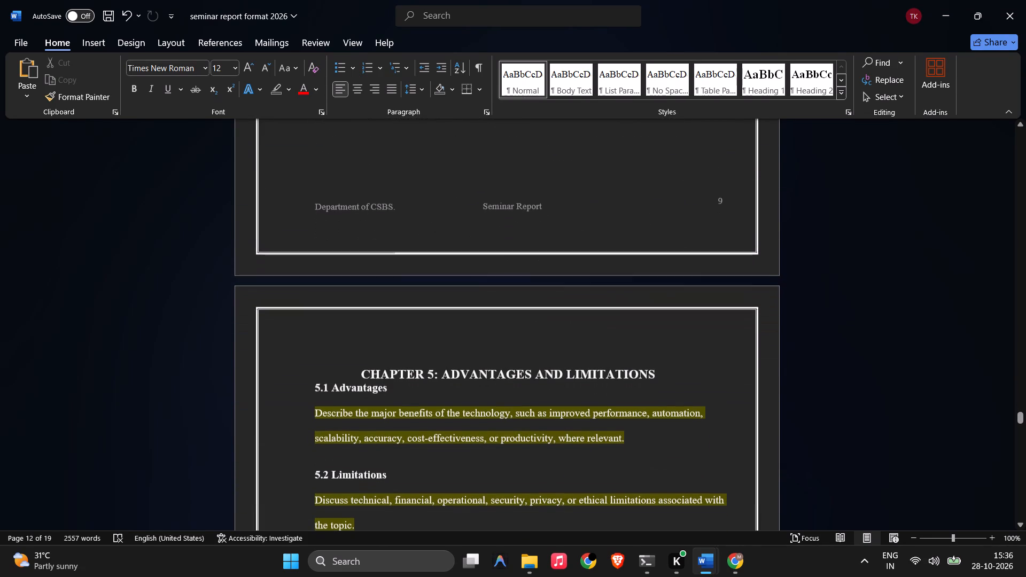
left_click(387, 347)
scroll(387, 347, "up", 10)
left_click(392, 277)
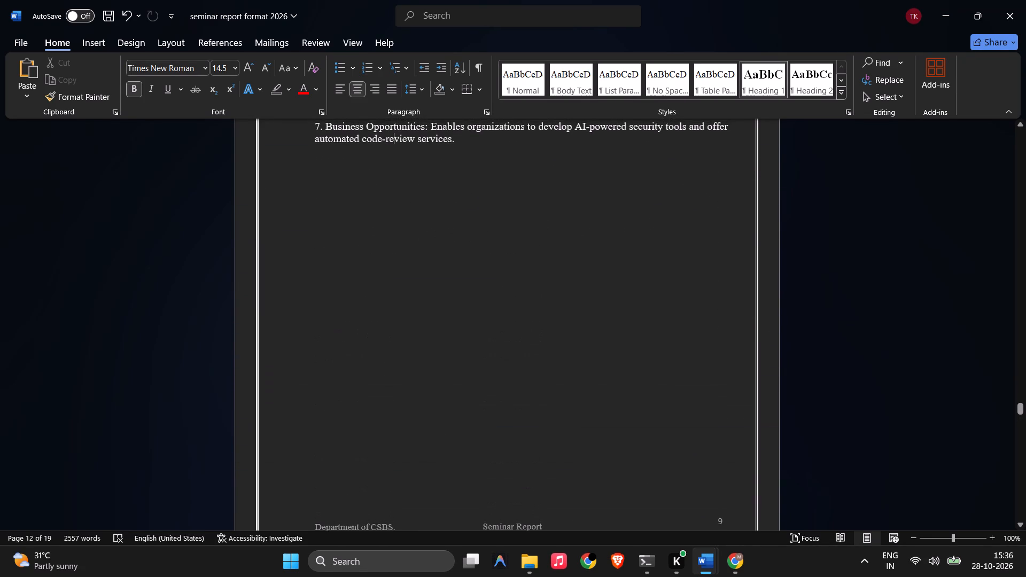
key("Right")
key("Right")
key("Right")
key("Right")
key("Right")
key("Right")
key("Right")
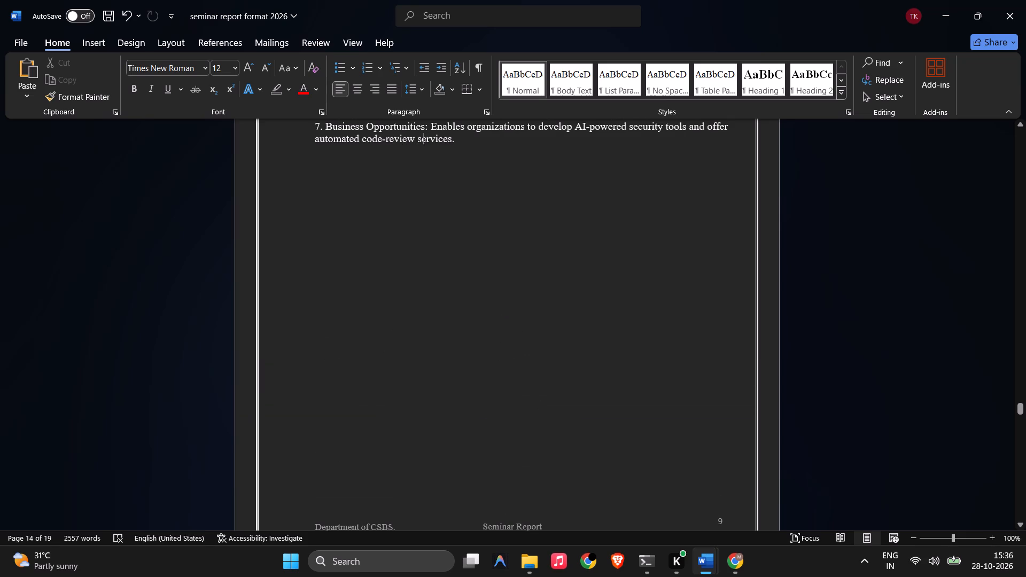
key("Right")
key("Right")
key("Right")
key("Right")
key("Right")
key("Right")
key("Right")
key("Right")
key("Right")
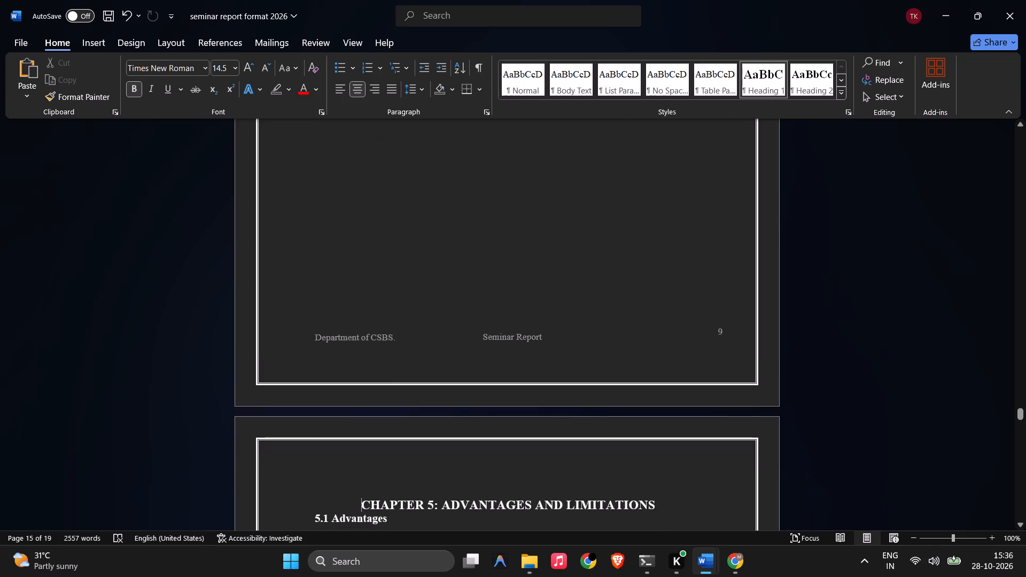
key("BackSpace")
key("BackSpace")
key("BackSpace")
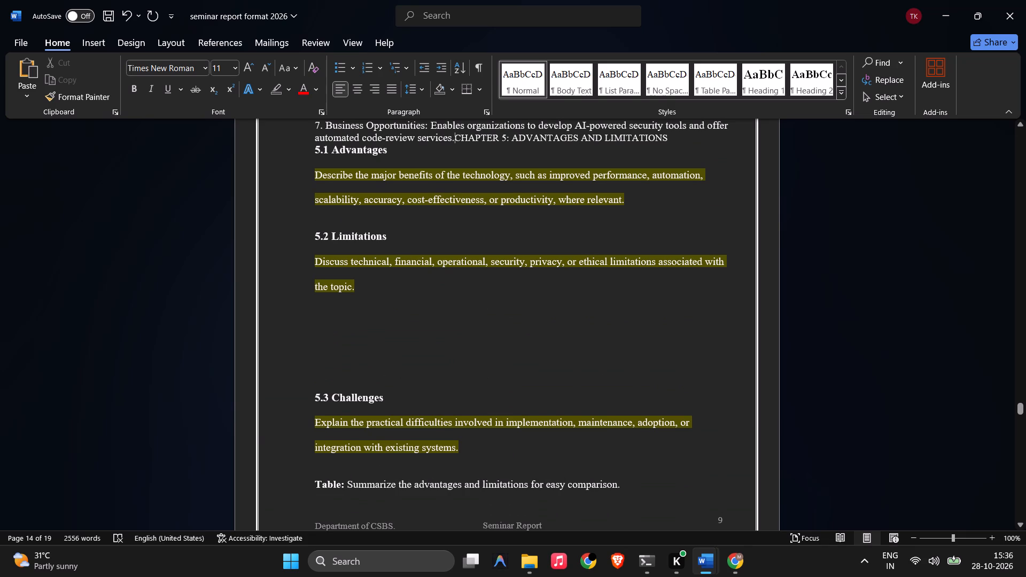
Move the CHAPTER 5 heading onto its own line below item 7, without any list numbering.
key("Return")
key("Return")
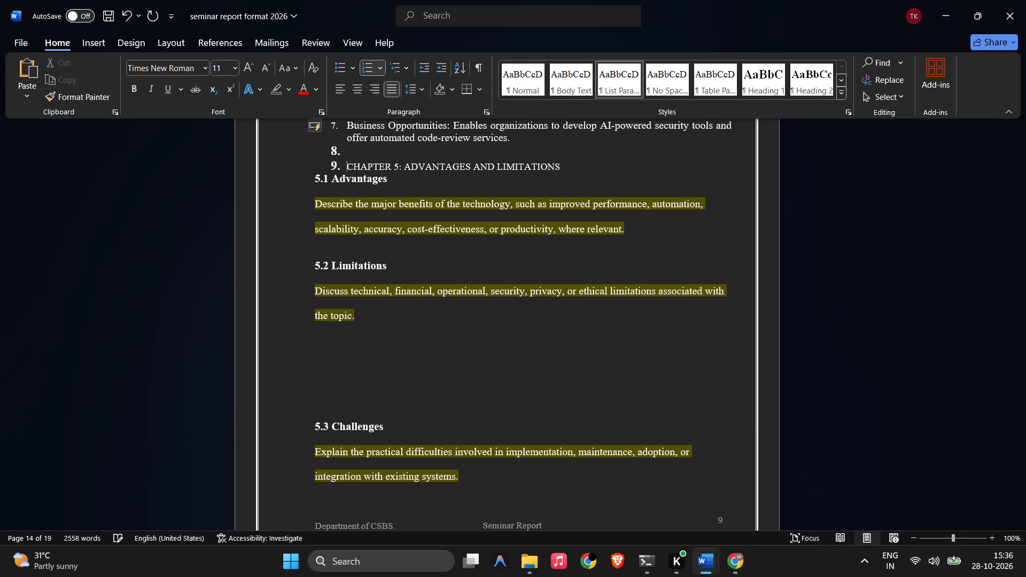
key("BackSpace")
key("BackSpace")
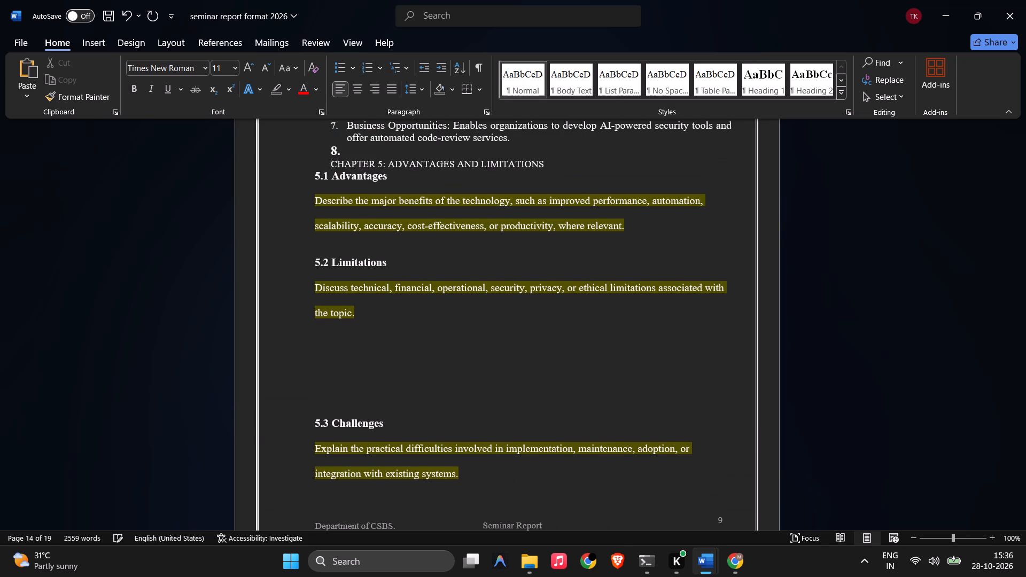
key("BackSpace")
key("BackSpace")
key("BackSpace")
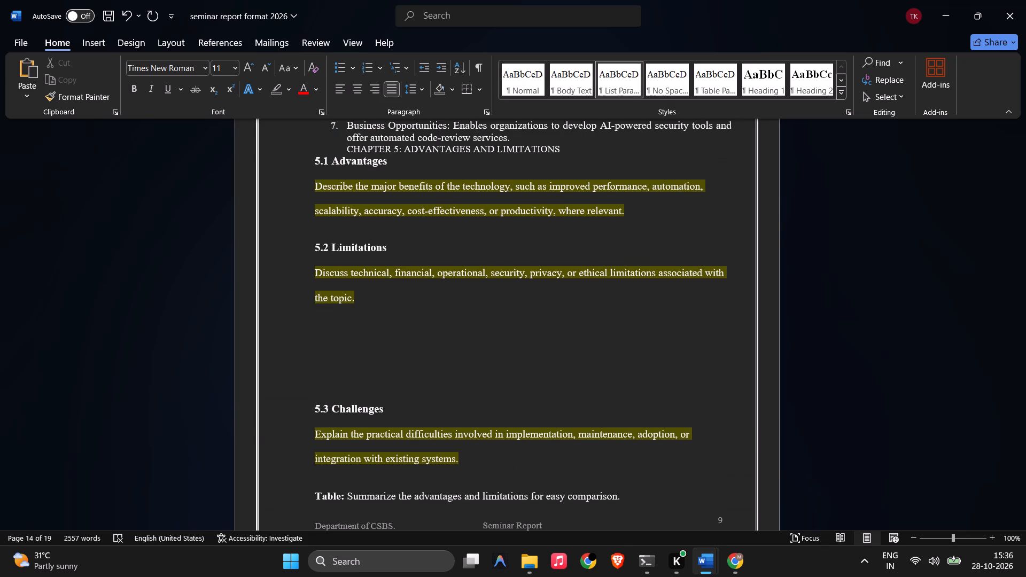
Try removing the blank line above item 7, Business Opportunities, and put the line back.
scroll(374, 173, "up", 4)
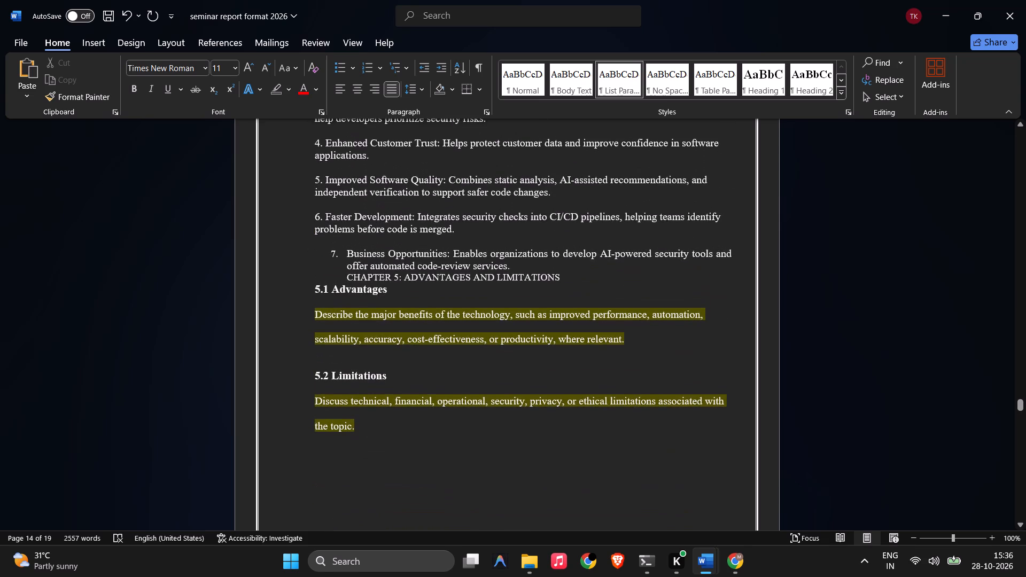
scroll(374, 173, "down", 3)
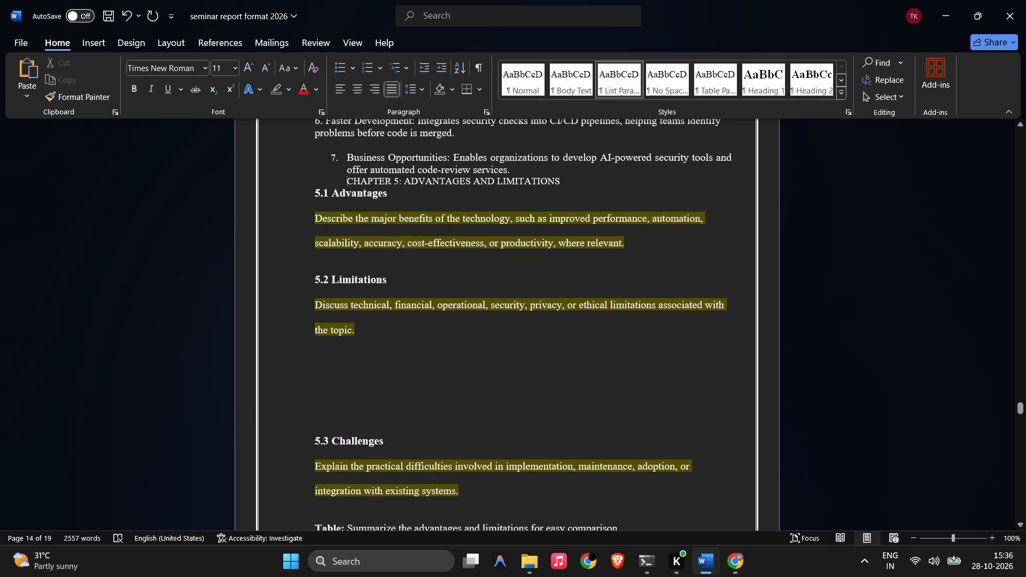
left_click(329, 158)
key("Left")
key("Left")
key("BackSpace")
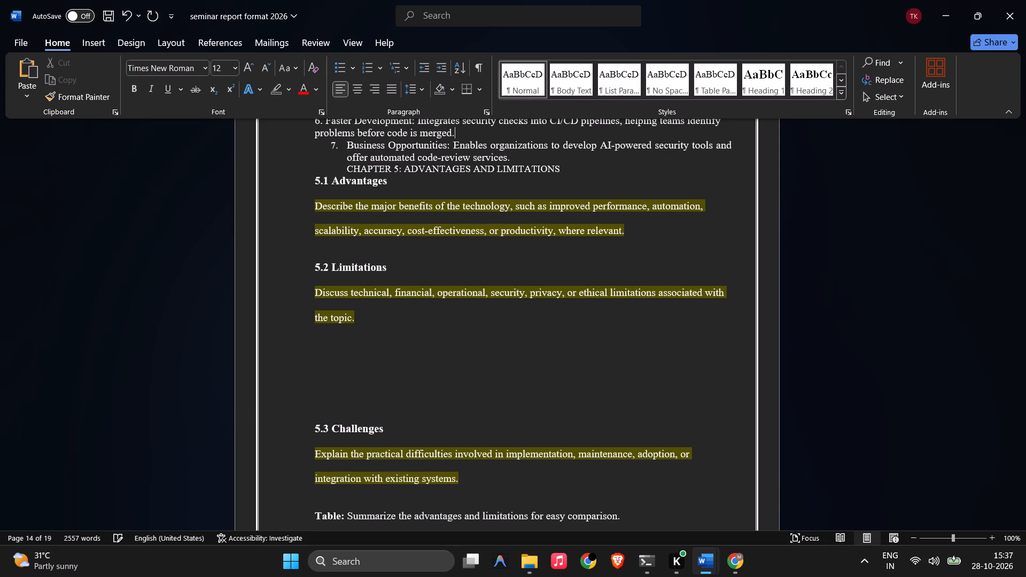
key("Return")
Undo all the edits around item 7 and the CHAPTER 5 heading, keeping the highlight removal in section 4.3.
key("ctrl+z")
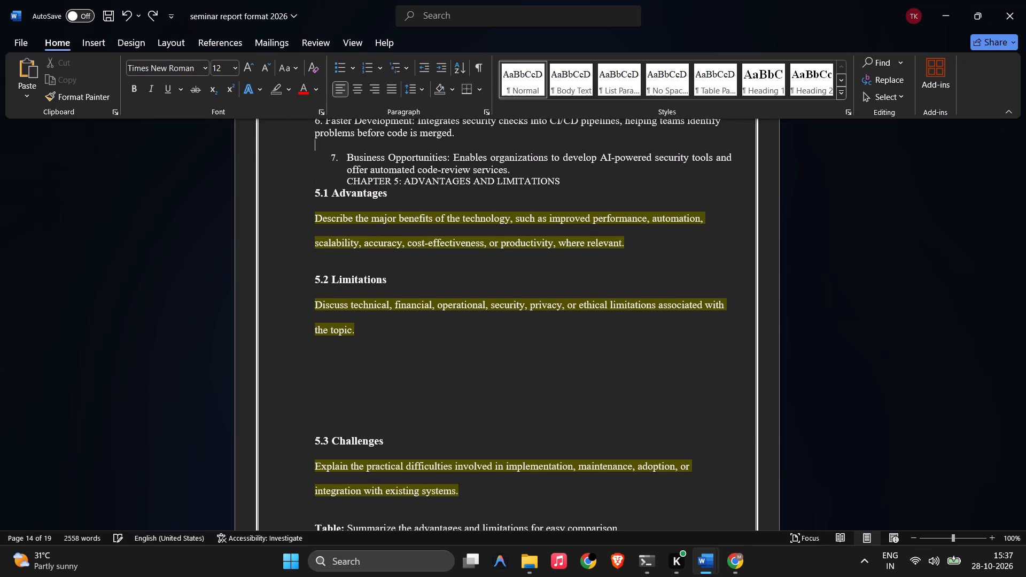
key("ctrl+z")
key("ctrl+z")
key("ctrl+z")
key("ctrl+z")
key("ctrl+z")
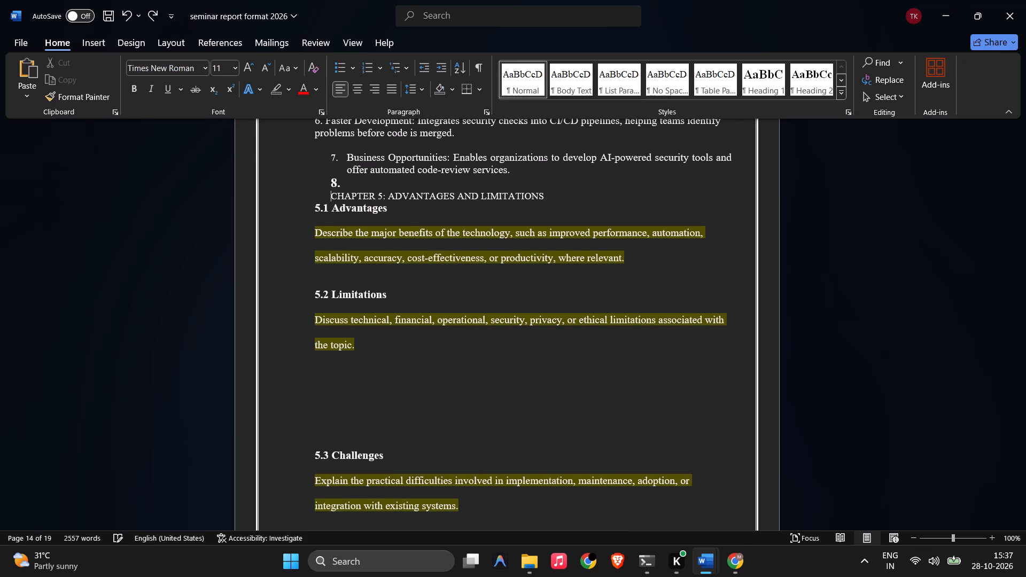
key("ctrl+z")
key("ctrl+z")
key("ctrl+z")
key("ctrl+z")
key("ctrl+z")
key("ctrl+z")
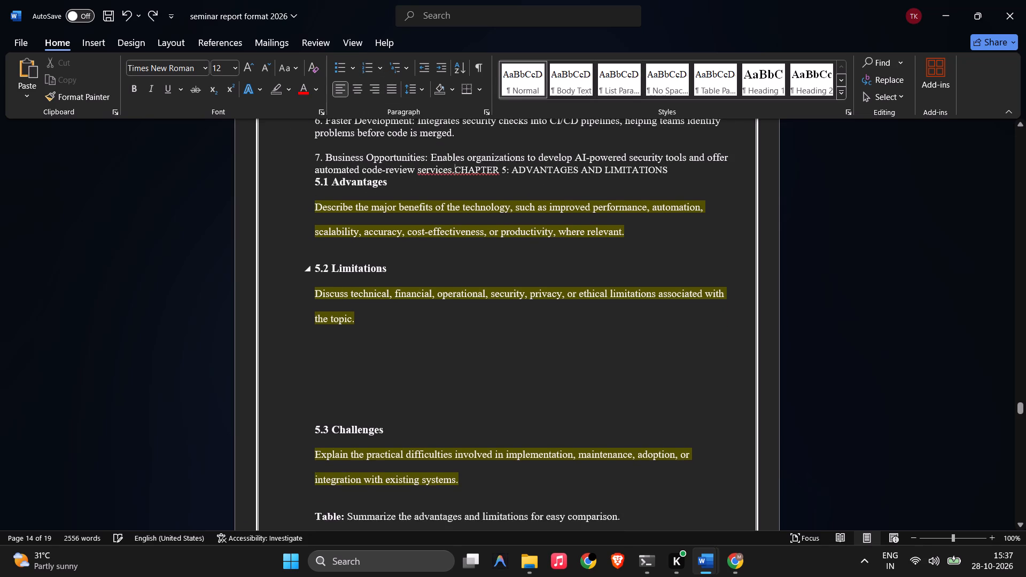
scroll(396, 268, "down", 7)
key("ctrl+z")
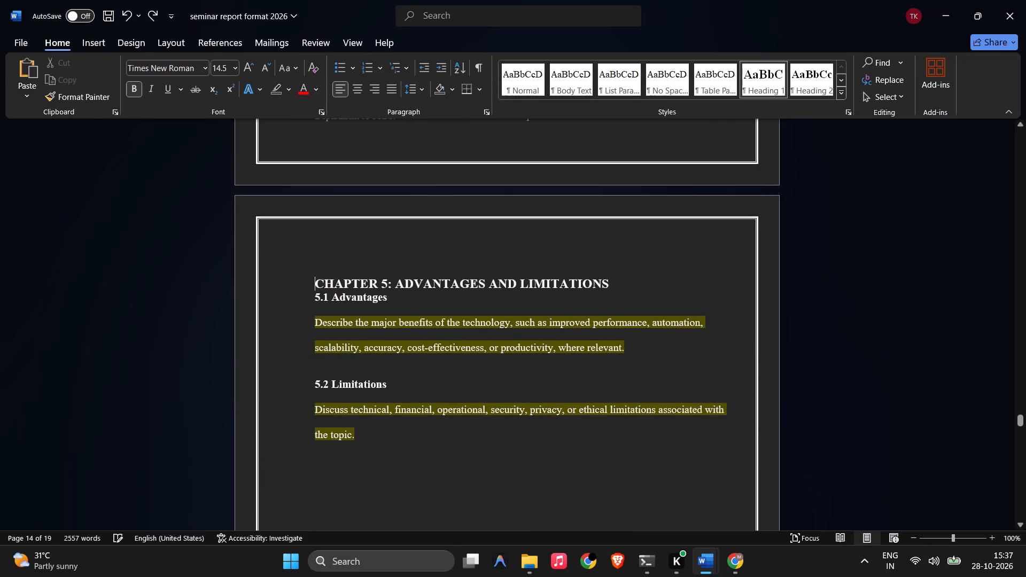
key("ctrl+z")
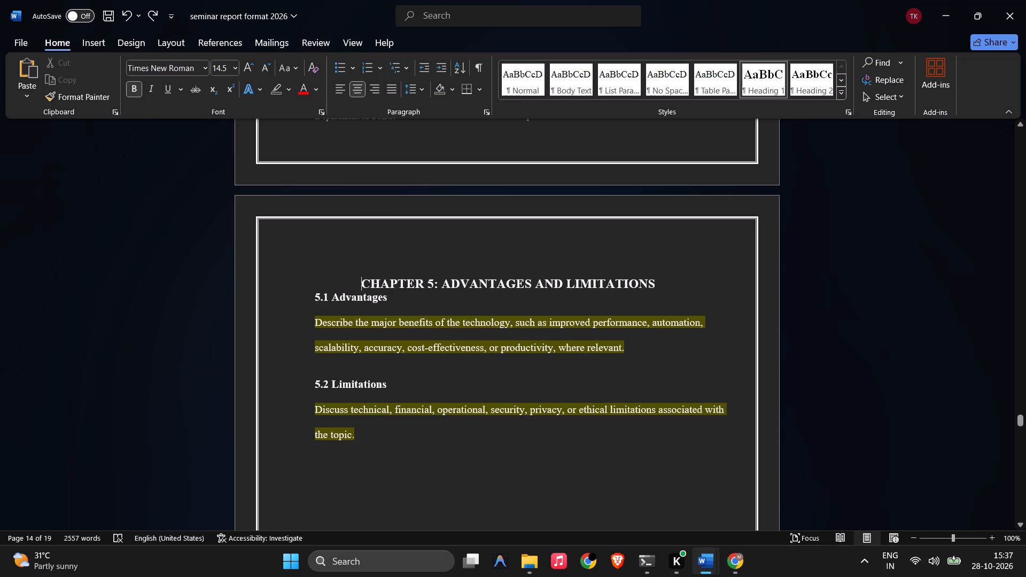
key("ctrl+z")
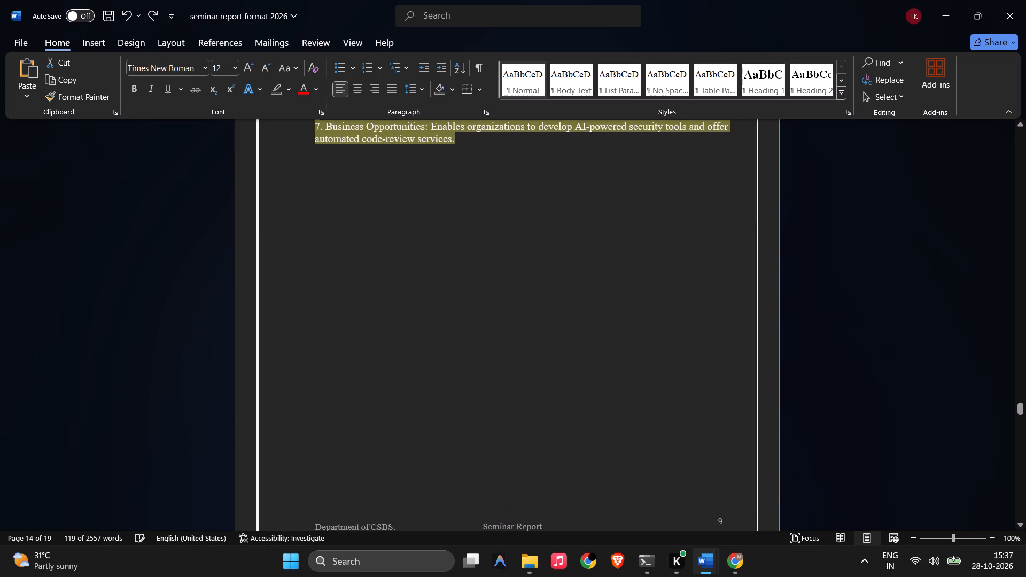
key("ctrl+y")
Examine the instruction text still left to fill in Chapters 5 and 6.
scroll(396, 268, "down", 6)
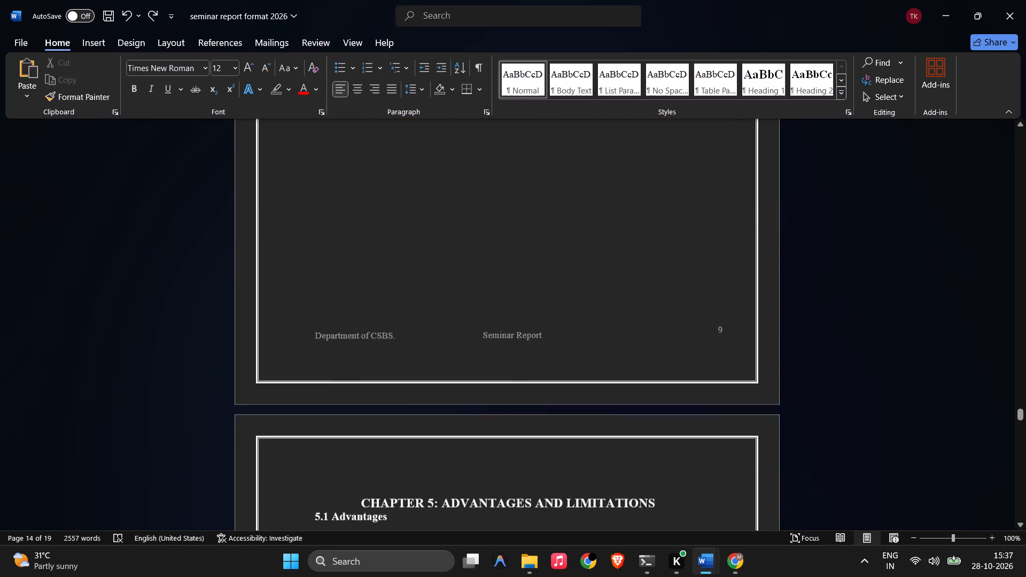
scroll(401, 274, "down", 7)
scroll(343, 298, "down", 20)
scroll(343, 298, "down", 3)
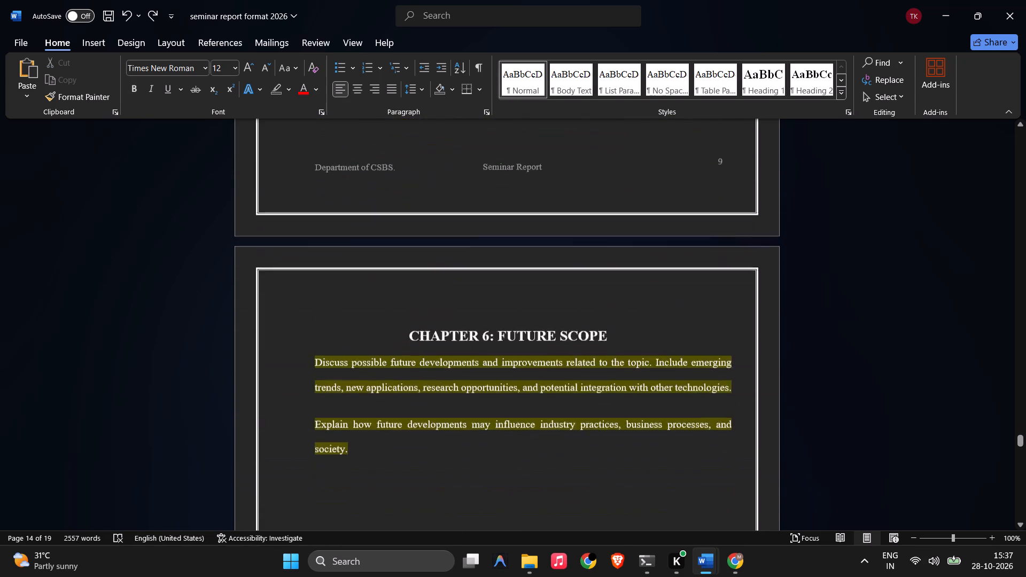
scroll(343, 298, "down", 20)
scroll(343, 310, "up", 16)
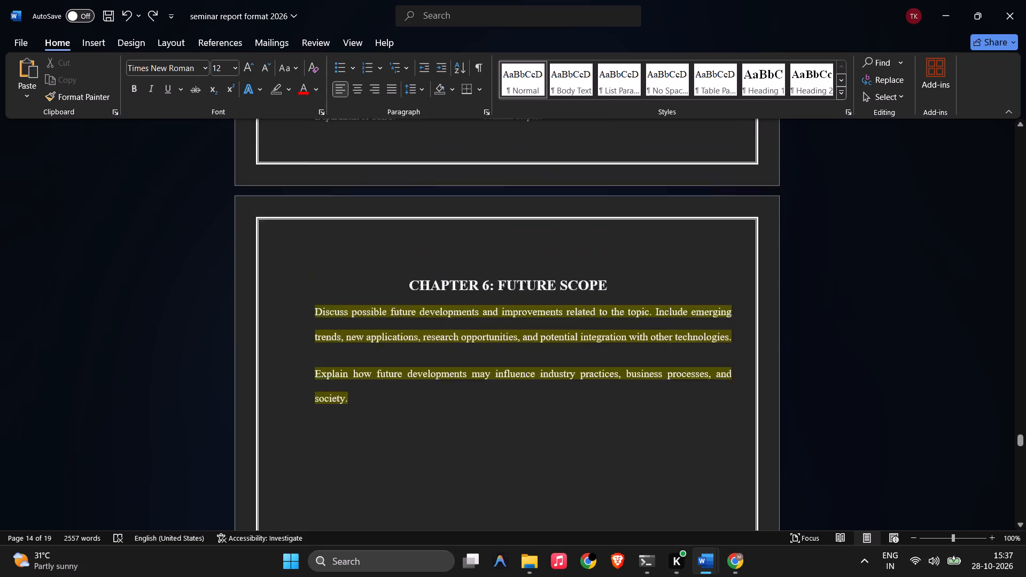
scroll(344, 309, "up", 20)
scroll(344, 309, "up", 6)
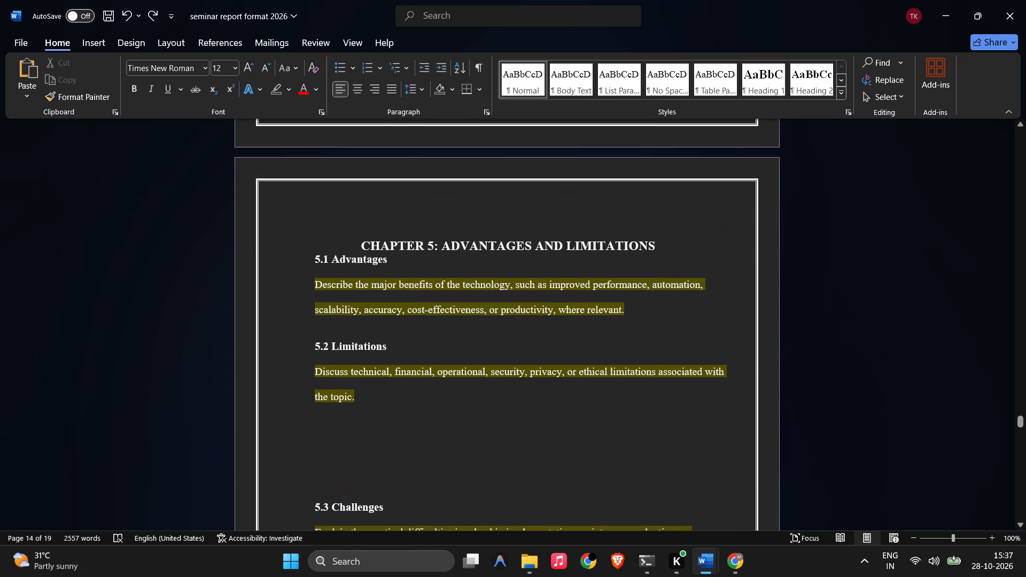
Switch to the seminar reportg document and remove the first-line indent from its 5.1 Advantages paragraph.
key("alt+Tab")
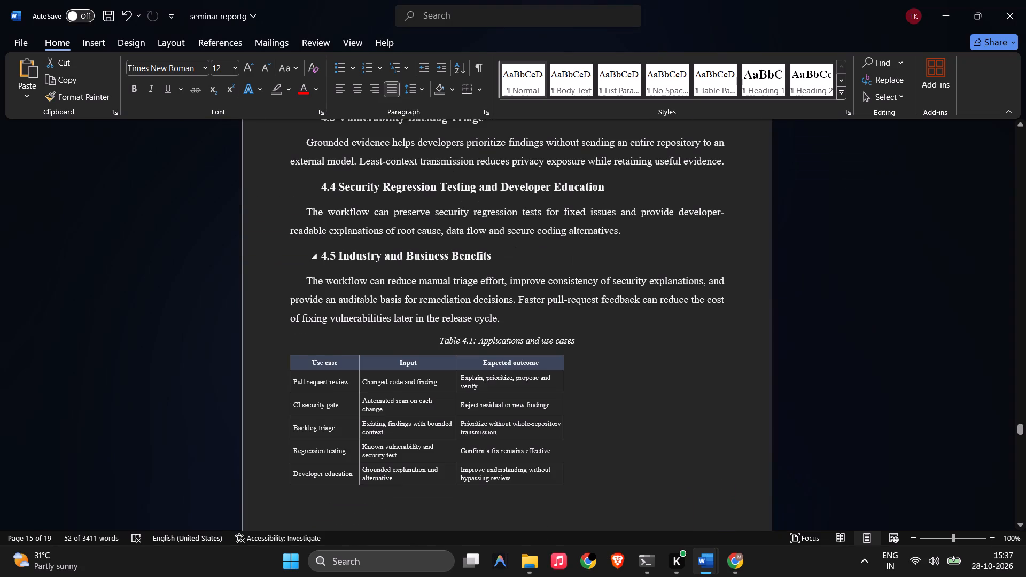
scroll(334, 261, "up", 1)
scroll(335, 263, "down", 15)
left_click(305, 298)
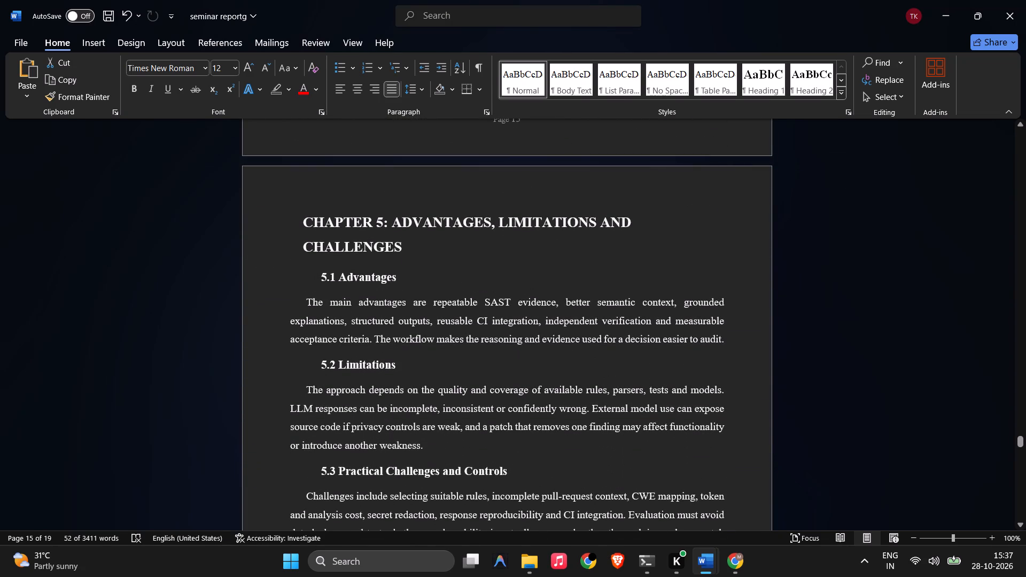
key("BackSpace")
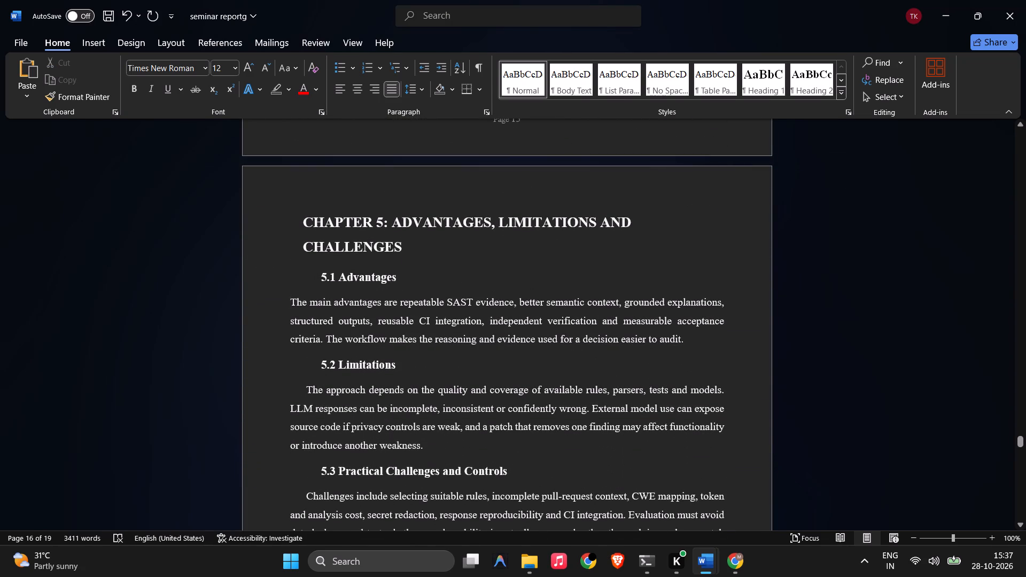
Replace the highlighted instruction text under 5.1 Advantages in seminar report format 2026 with the 5.1 paragraph from seminar reportg.
left_click_drag(685, 341, 331, 323)
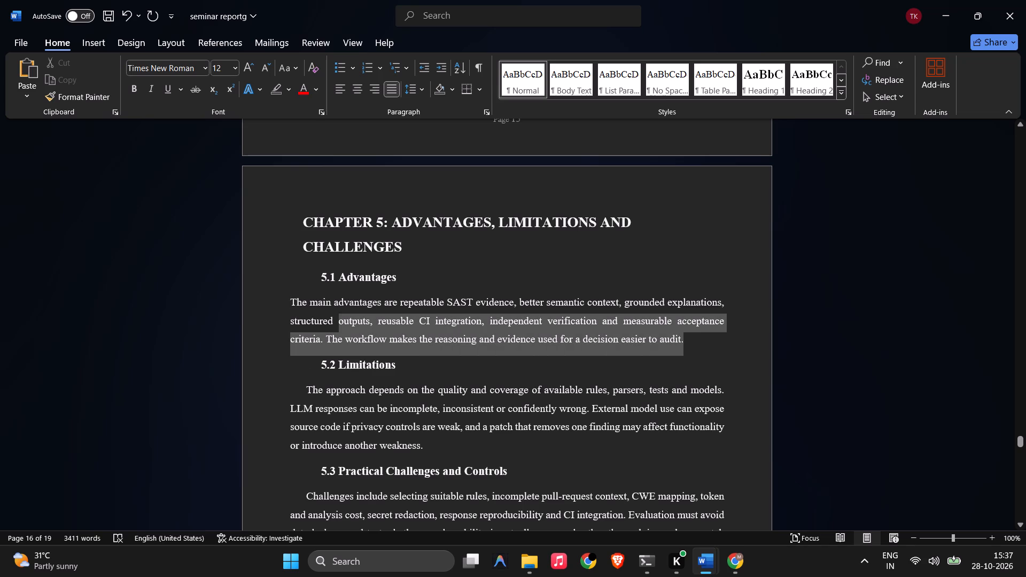
left_click_drag(331, 323, 300, 310)
key("ctrl+c")
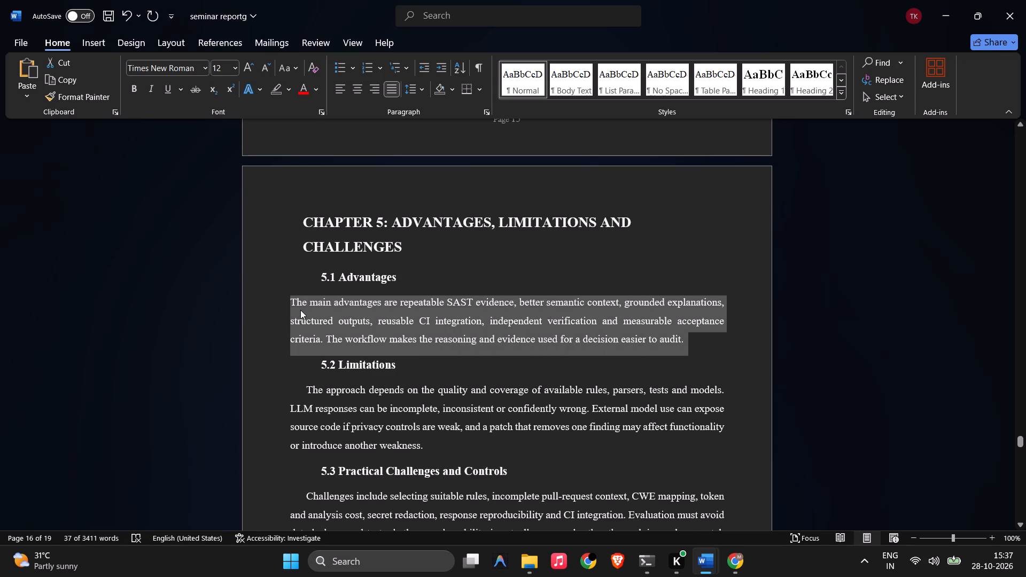
key("alt+Tab")
left_click_drag(315, 284, 505, 303)
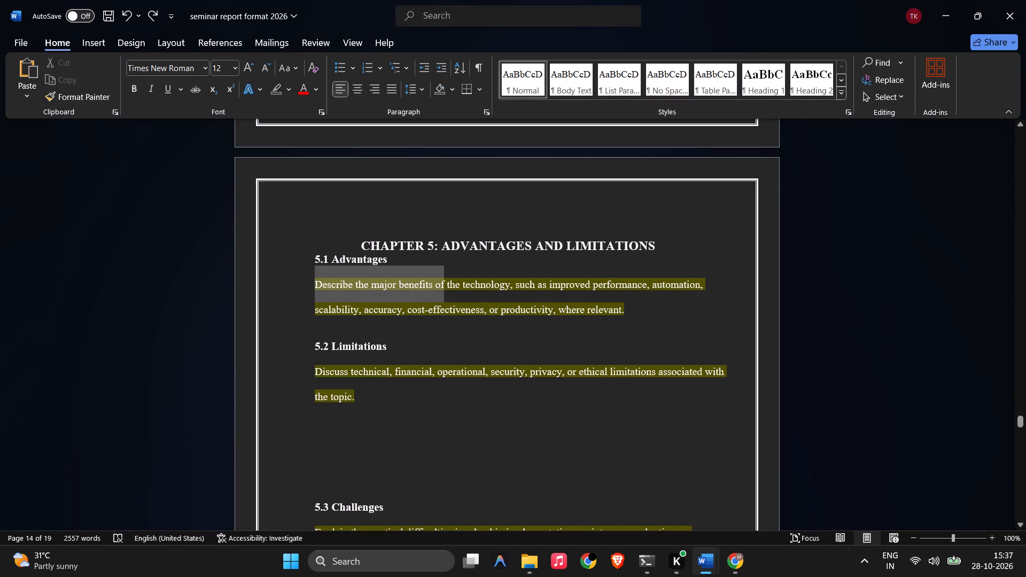
left_click_drag(505, 303, 625, 308)
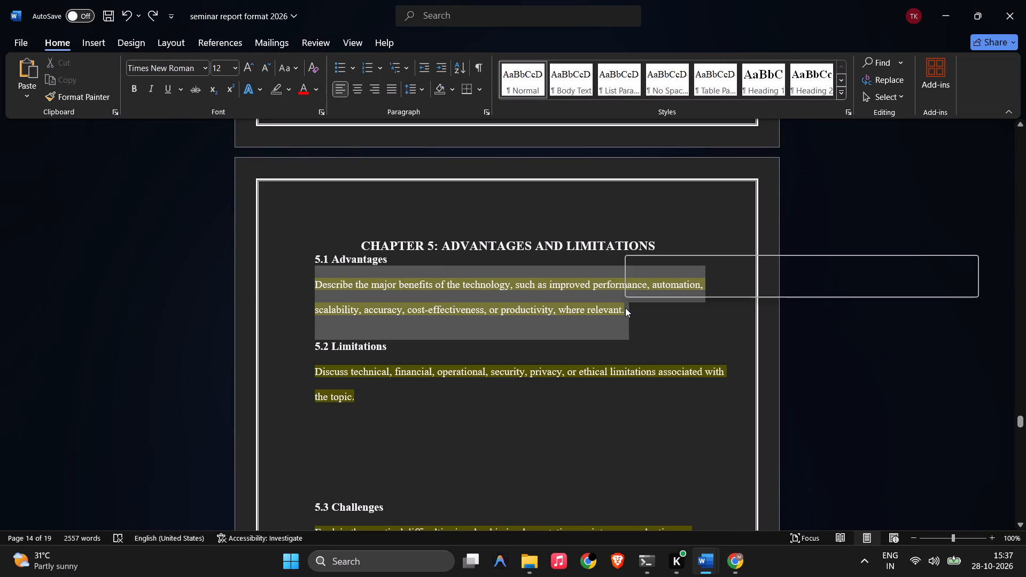
key("ctrl+v")
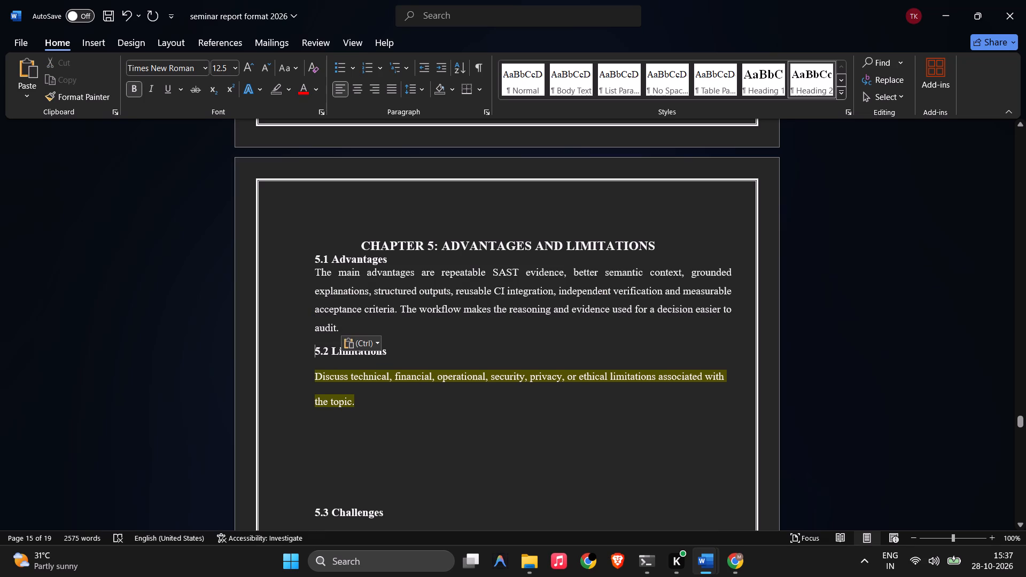
Replace the highlighted instruction text under 5.2 Limitations with the 5.2 paragraph from seminar reportg and remove its first-line indent.
key("alt+Tab")
scroll(375, 307, "down", 3)
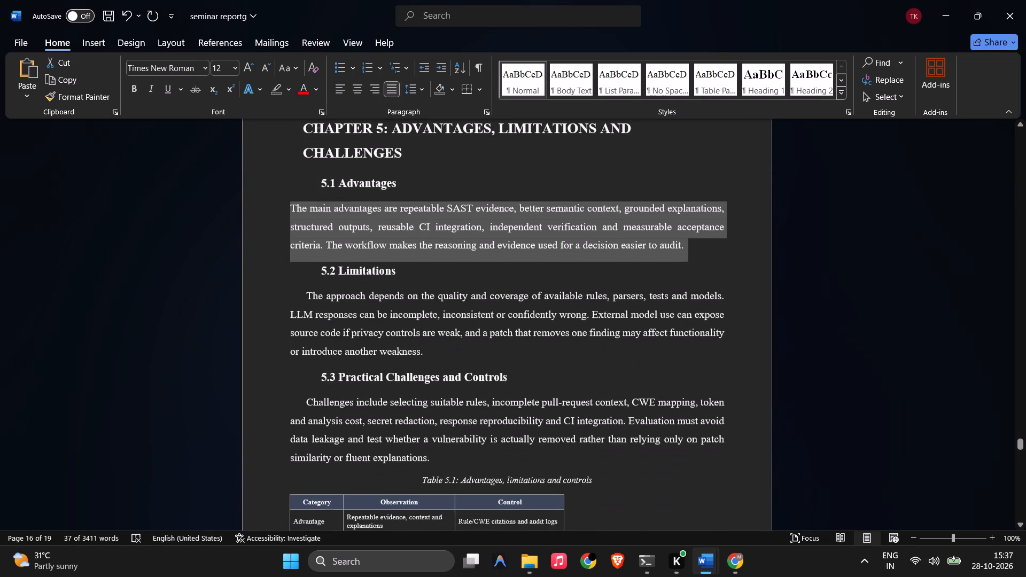
left_click_drag(306, 287, 431, 348)
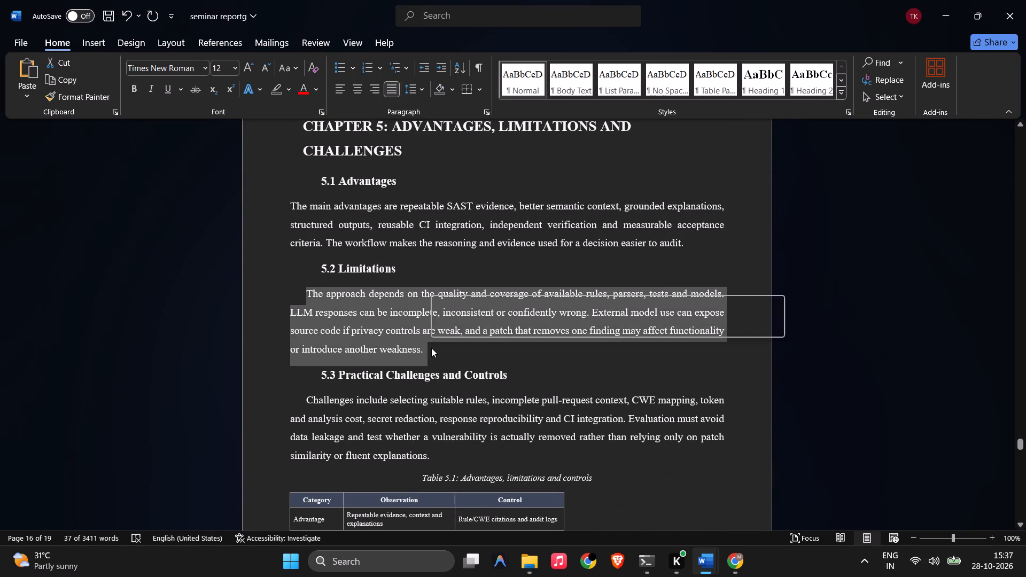
key("ctrl+c")
key("alt+Tab")
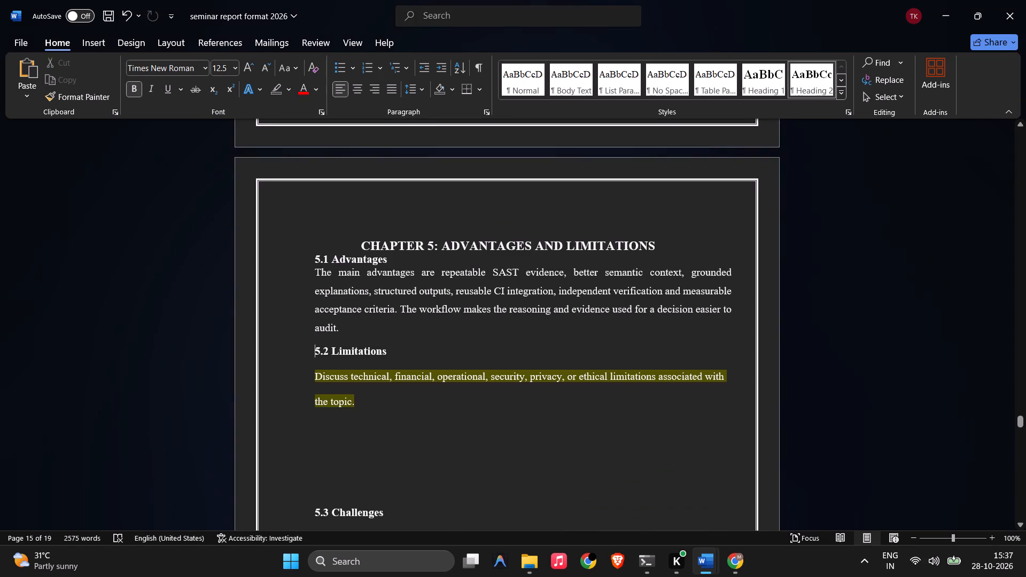
scroll(356, 339, "down", 2)
left_click_drag(356, 339, 329, 324)
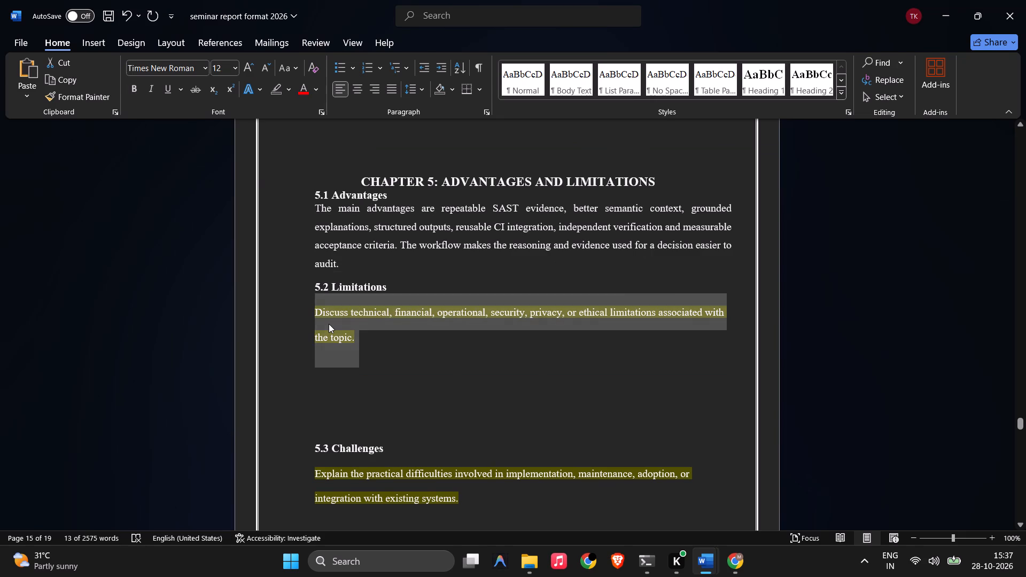
key("ctrl+v")
left_click(333, 302)
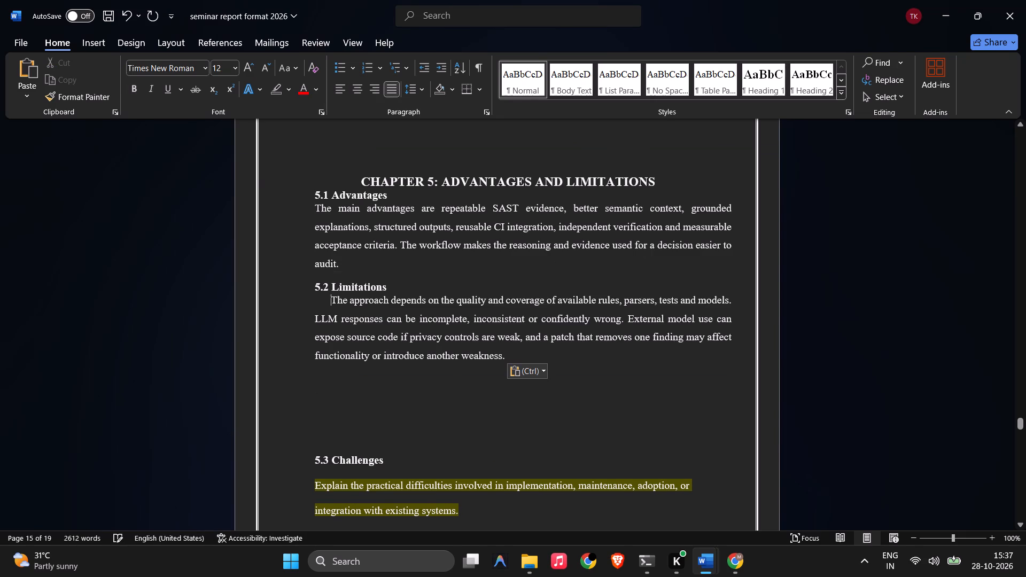
key("BackSpace")
Copy the paragraph under 5.3 Practical Challenges and Controls in seminar reportg and return to seminar report format 2026.
key("alt+Tab")
scroll(333, 302, "down", 2)
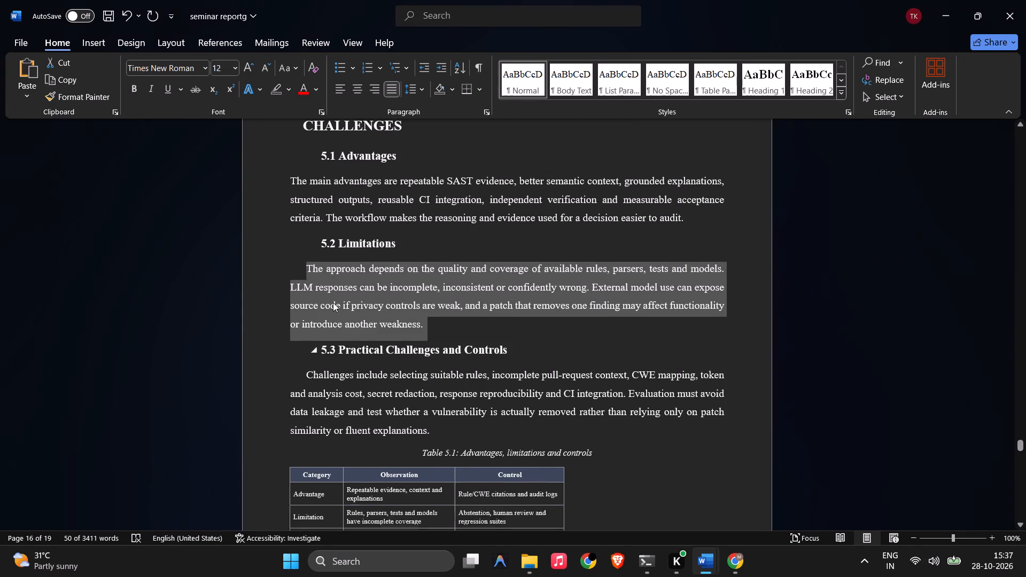
scroll(333, 302, "down", 1)
left_click_drag(305, 304, 423, 357)
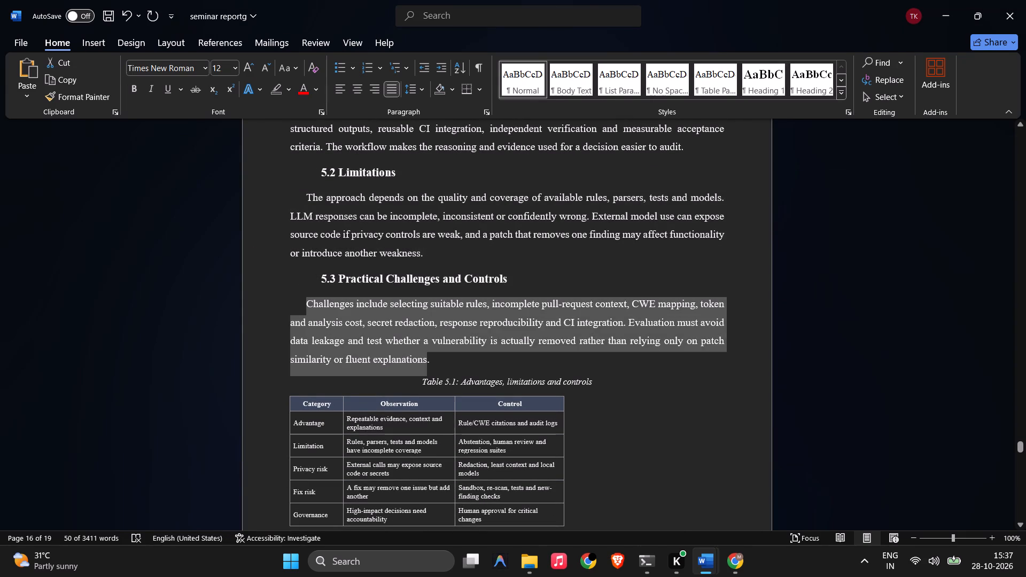
left_click_drag(423, 357, 424, 357)
left_click(424, 357)
left_click_drag(431, 362, 316, 301)
key("ctrl+c")
key("alt+Tab")
Delete the empty lines between the 5.2 Limitations paragraph and the 5.3 Challenges heading.
scroll(316, 301, "down", 2)
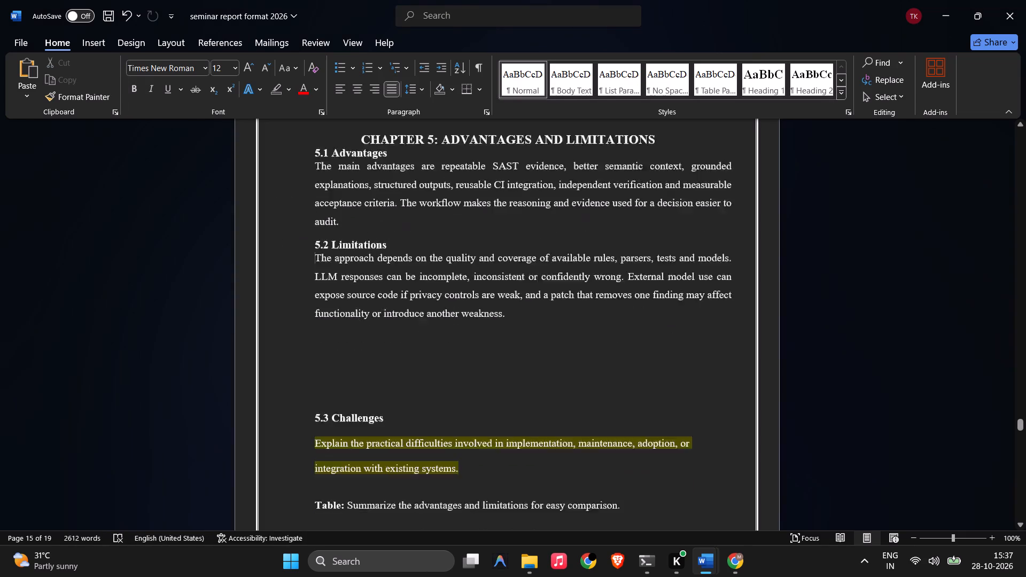
scroll(318, 302, "down", 2)
left_click(323, 304)
key("Down")
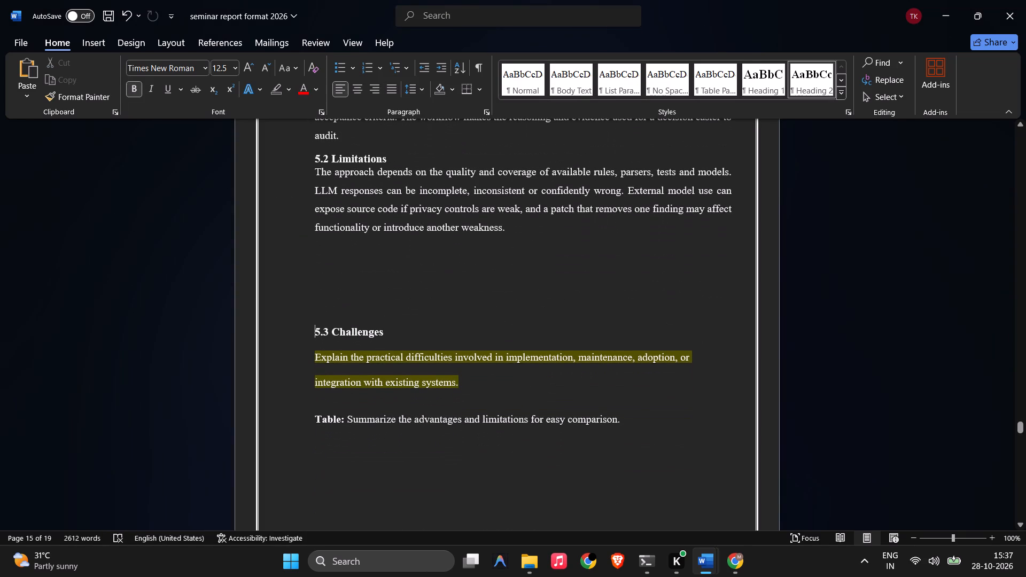
key("BackSpace")
key("BackSpace")
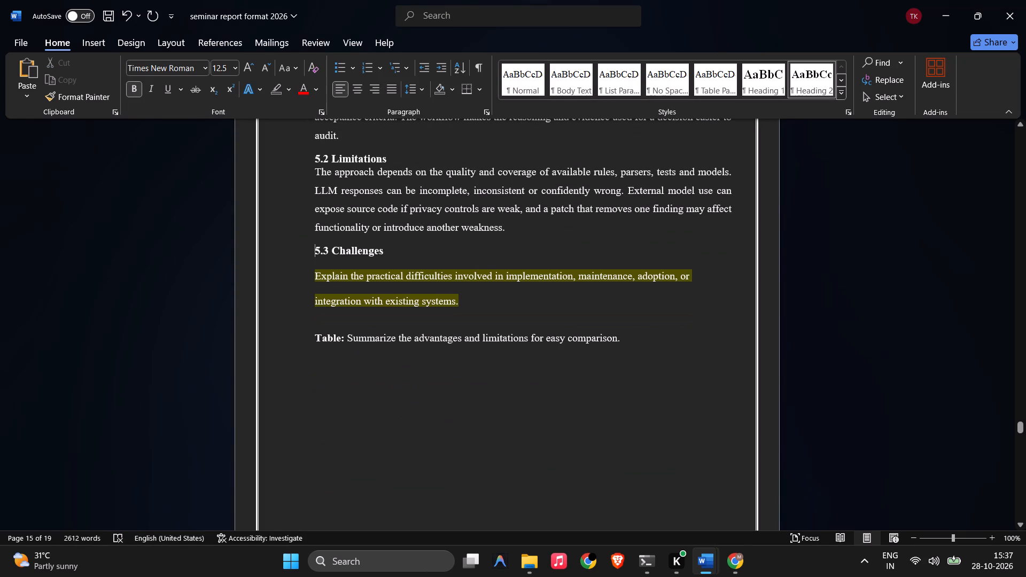
Replace the highlighted instruction text under 5.3 Challenges with the copied paragraph and remove its first-line indent.
left_click_drag(490, 307, 331, 282)
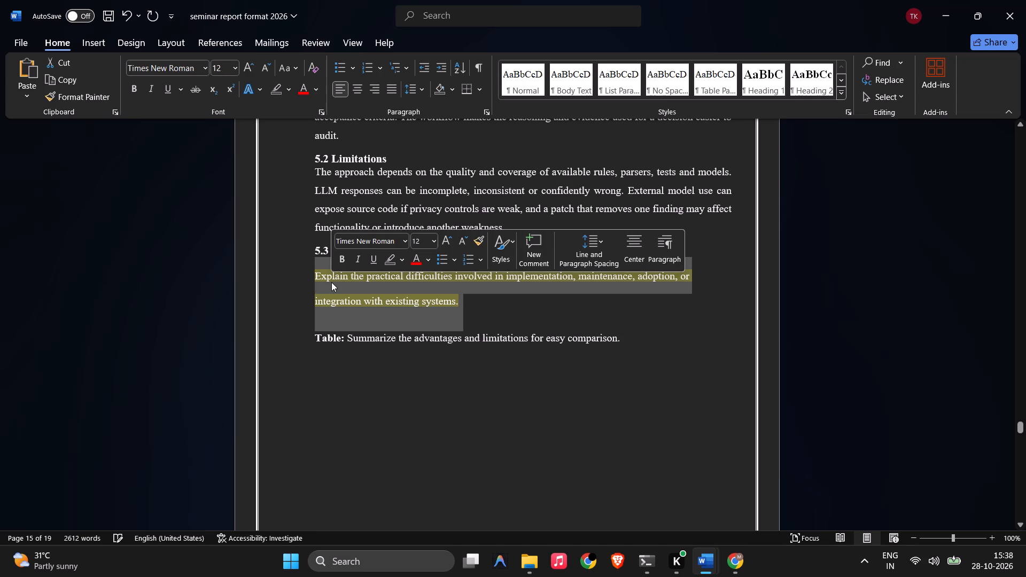
key("ctrl+v")
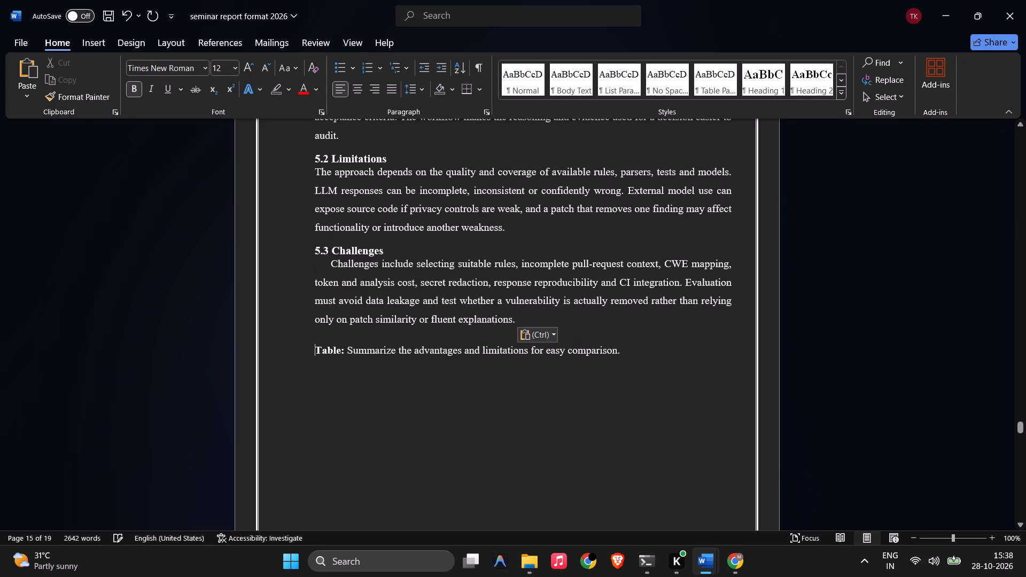
left_click(327, 269)
key("BackSpace")
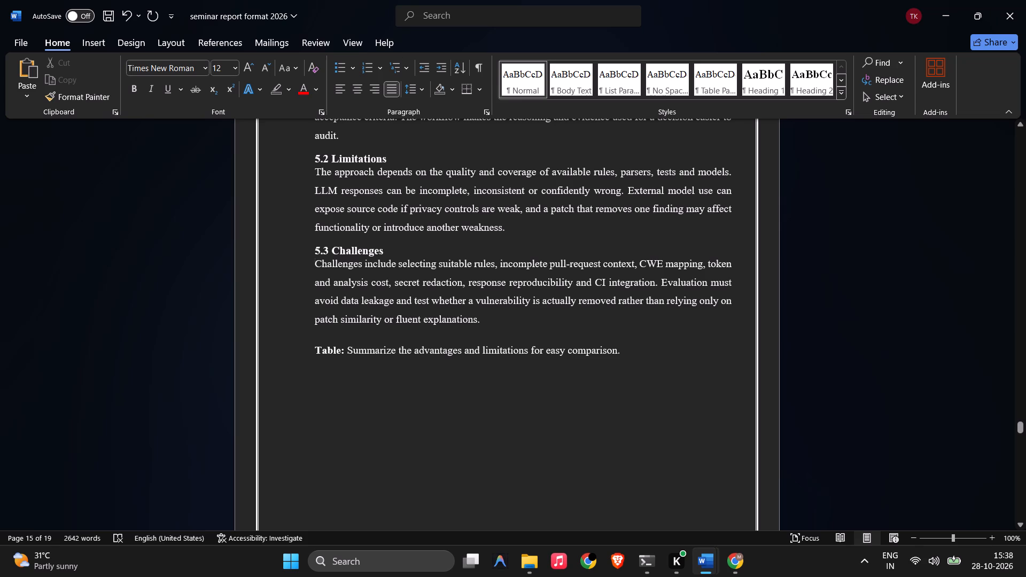
Switch to seminar reportg and copy the whole Table 5.1 of advantages, limitations and controls, without its caption.
scroll(636, 362, "down", 3)
key("alt+Tab")
scroll(536, 307, "down", 3)
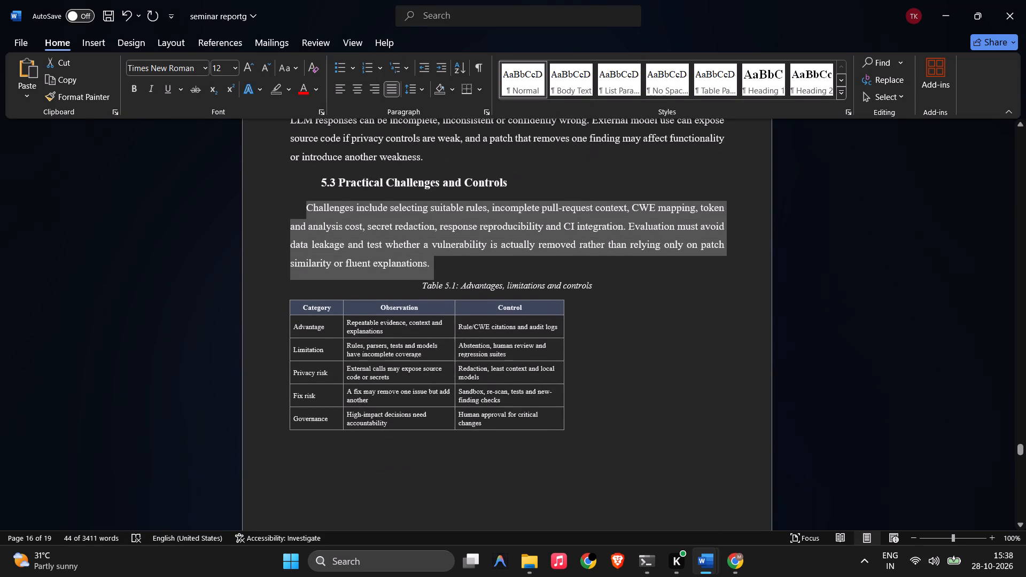
key("alt+Tab")
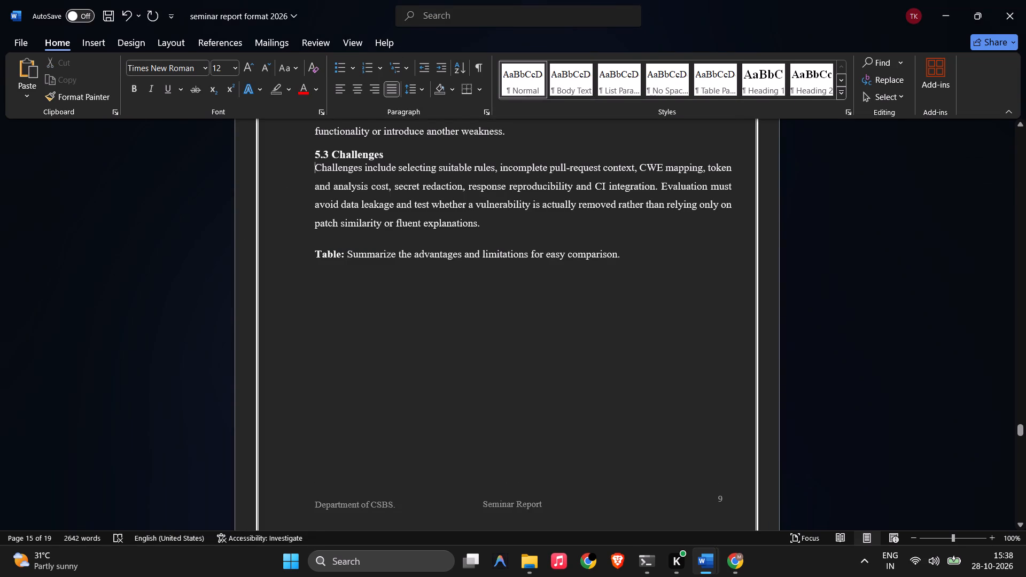
key("alt+Tab")
scroll(376, 260, "down", 12)
scroll(376, 260, "up", 5)
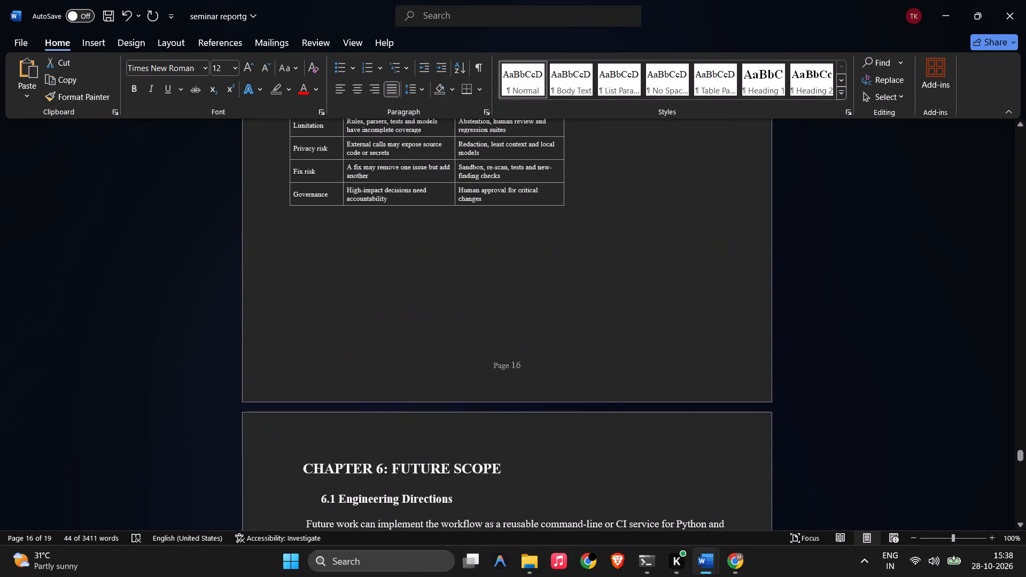
scroll(376, 257, "up", 2)
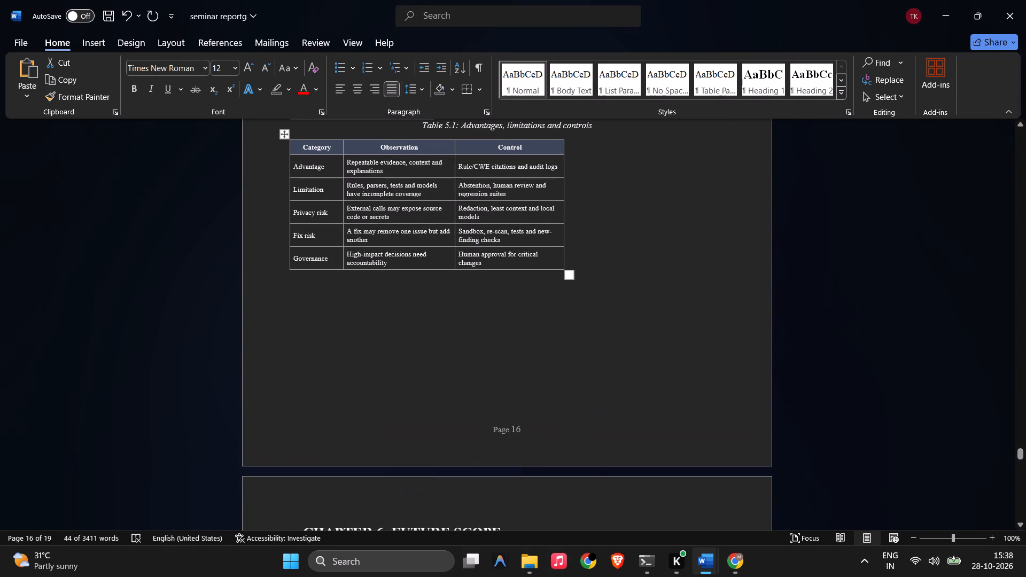
key("alt+Tab")
key("alt+Tab")
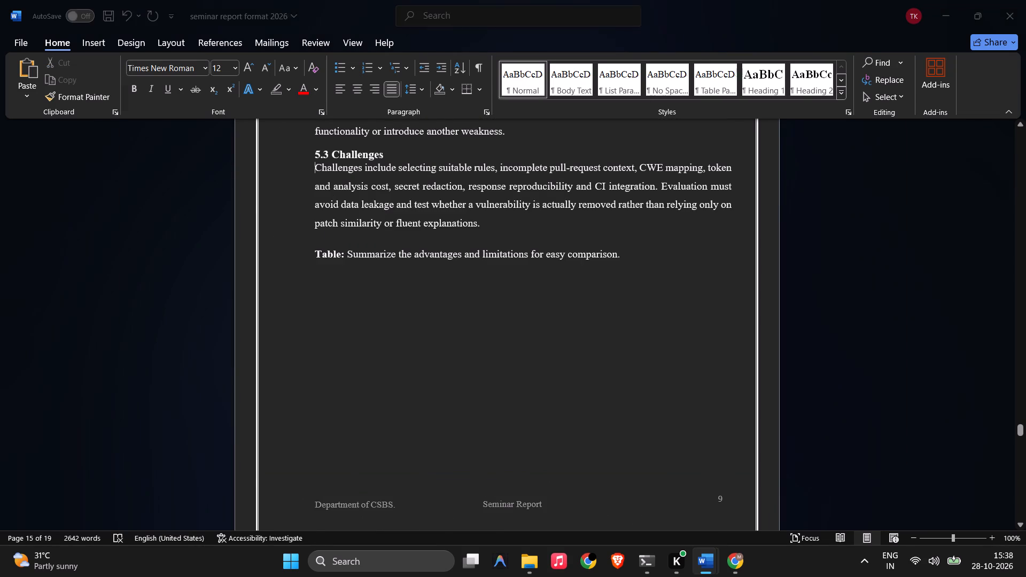
scroll(380, 252, "up", 1)
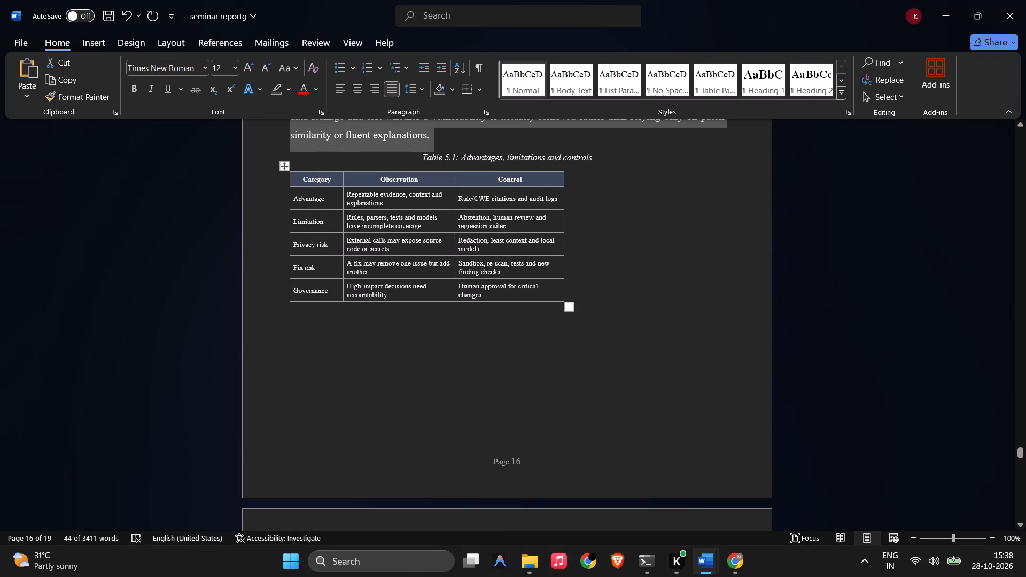
left_click_drag(295, 178, 449, 247)
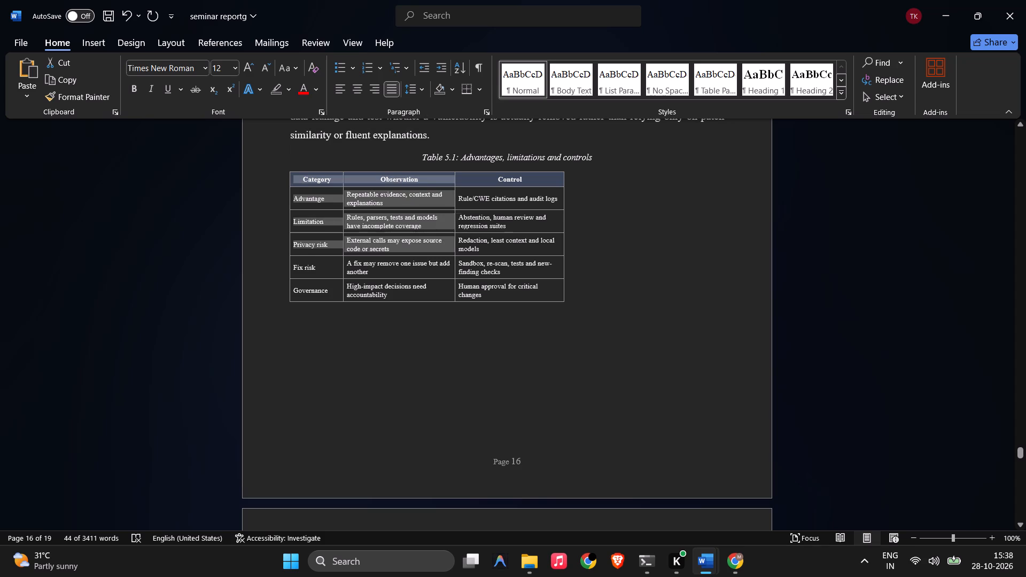
left_click_drag(449, 247, 534, 287)
key("ctrl+c")
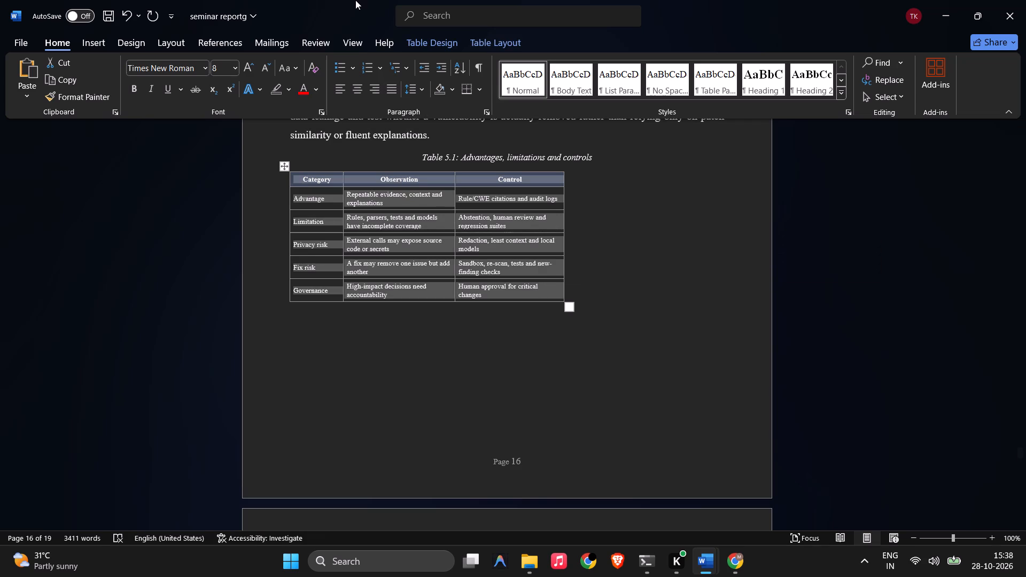
In seminar report format 2026, delete the instruction sentence after "Table:" and paste the copied table on a new line below it.
key("alt+Tab")
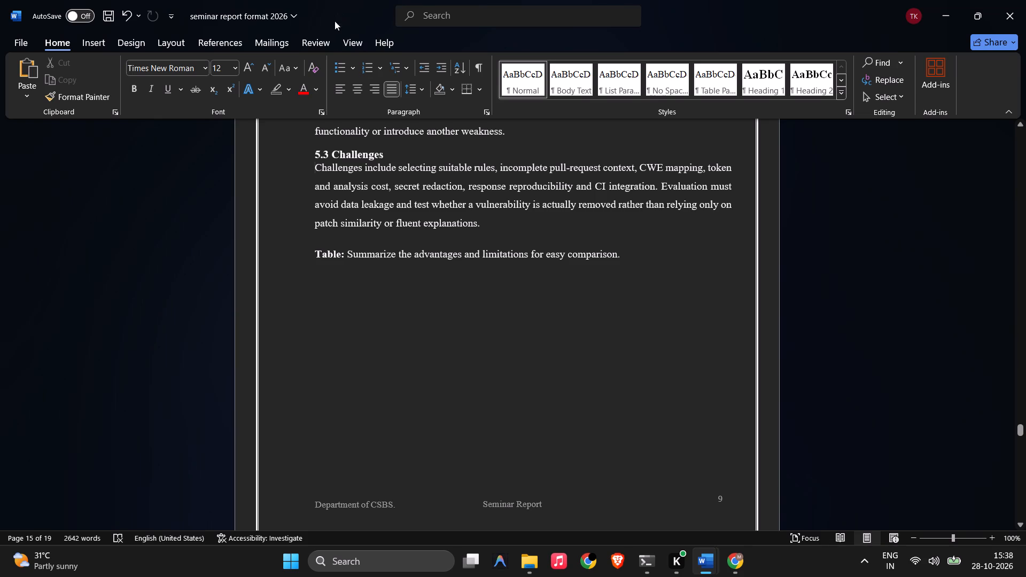
left_click_drag(639, 262, 360, 266)
key("BackSpace")
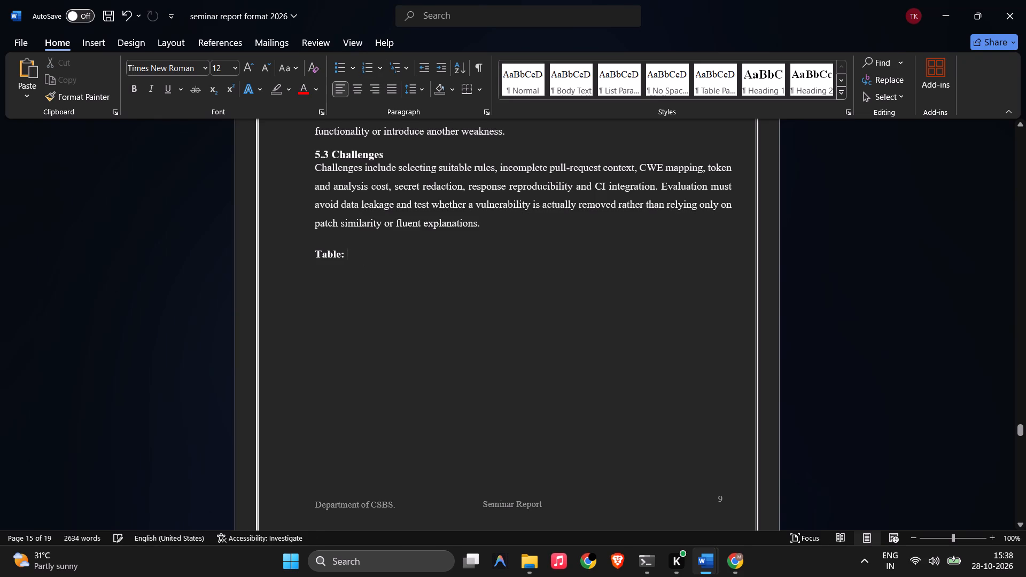
key("Return")
key("ctrl+v")
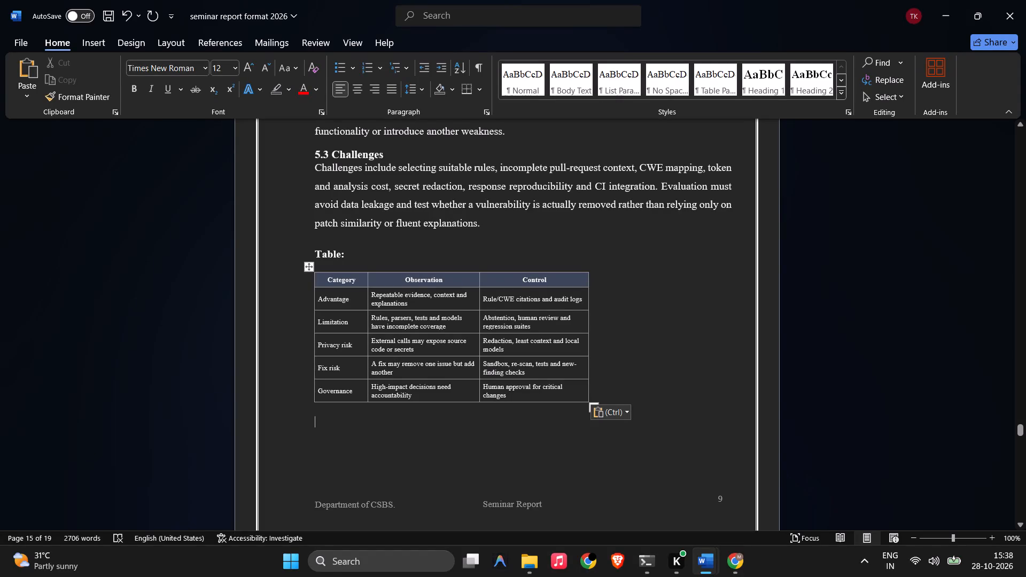
Widen the Control column of the pasted table so the table reaches the text's right margin.
left_click(526, 286)
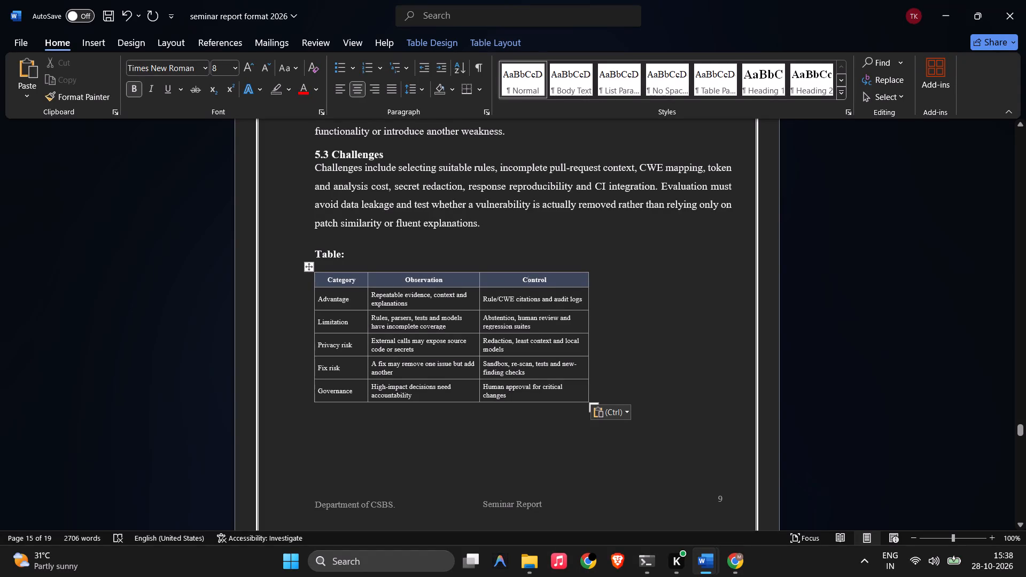
left_click_drag(587, 279, 664, 285)
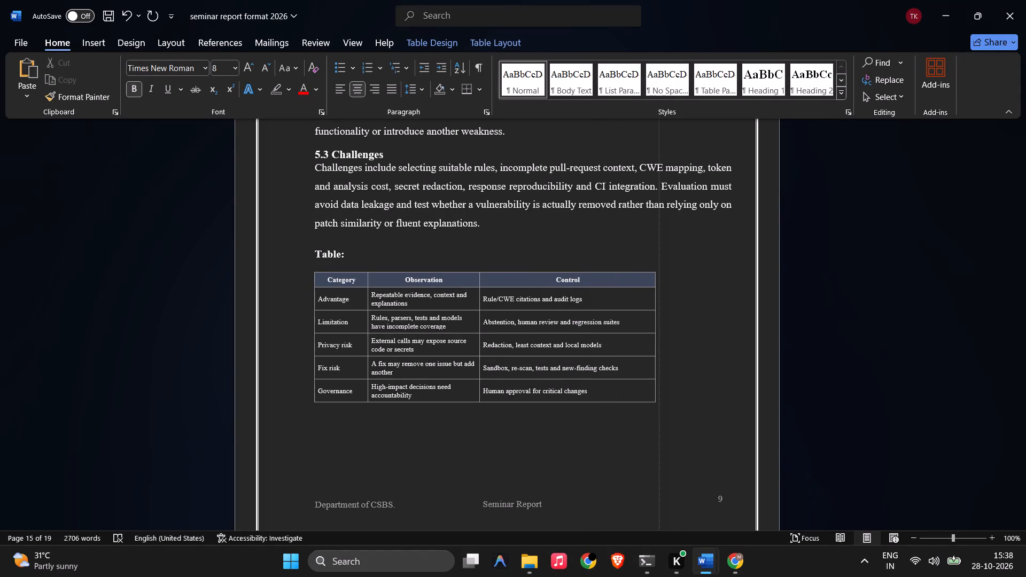
left_click_drag(664, 285, 739, 293)
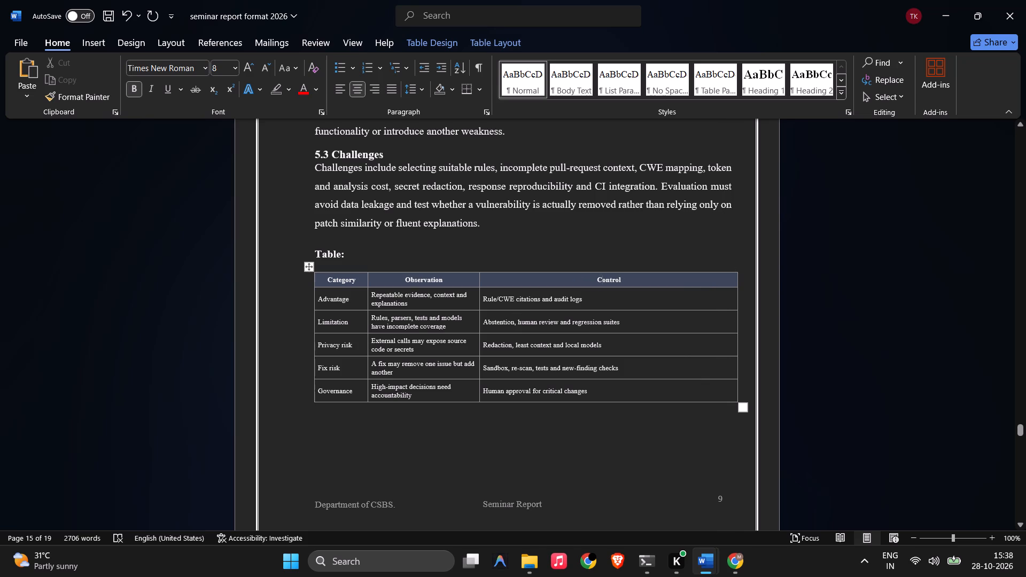
Set the font size of all text in the pasted Chapter 5 table to 12.
left_click(337, 306)
left_click_drag(321, 279, 596, 394)
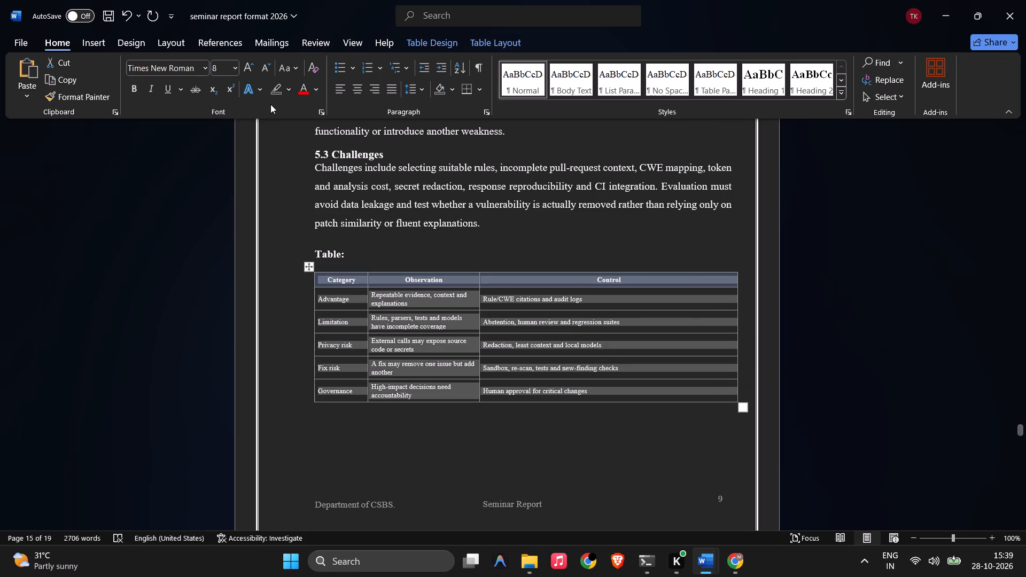
left_click(232, 66)
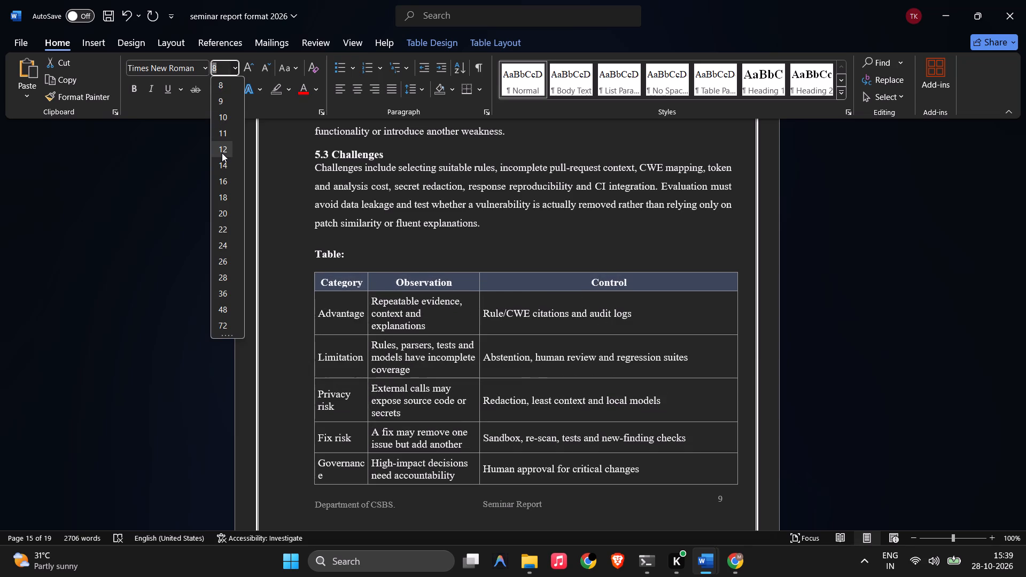
left_click(222, 153)
left_click(370, 241)
Justify all Chapter 5 text from the 5.1 Advantages heading through the 5.3 Challenges paragraph.
scroll(370, 241, "up", 2)
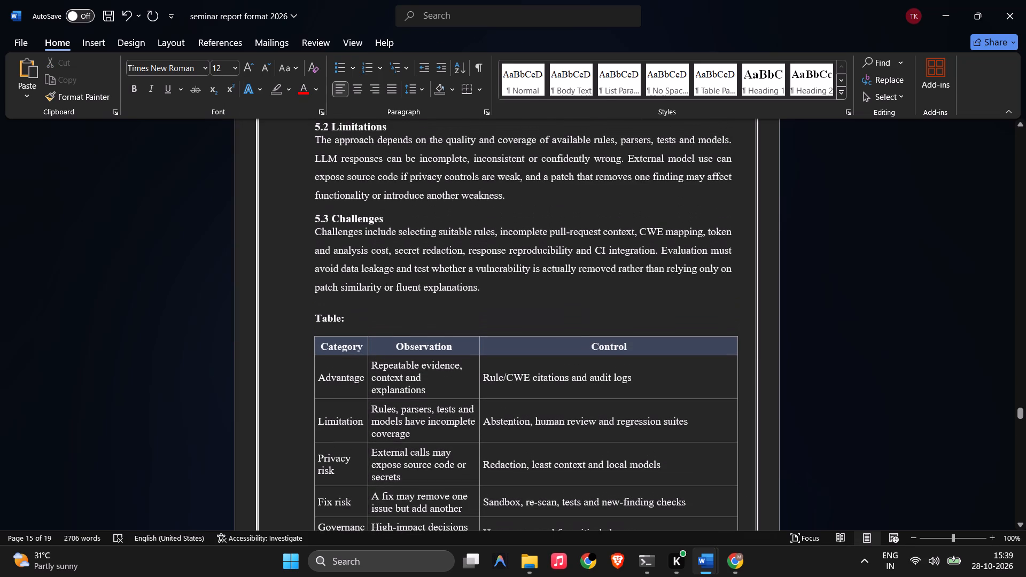
left_click_drag(479, 285, 313, 190)
scroll(423, 231, "up", 2)
scroll(313, 190, "up", 3)
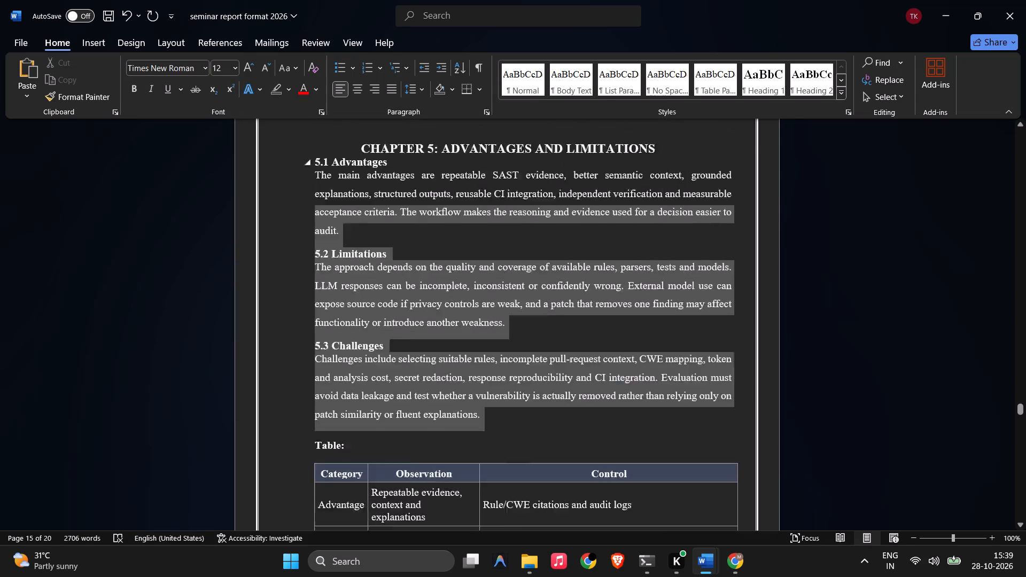
scroll(313, 190, "up", 1)
left_click_drag(313, 190, 316, 232)
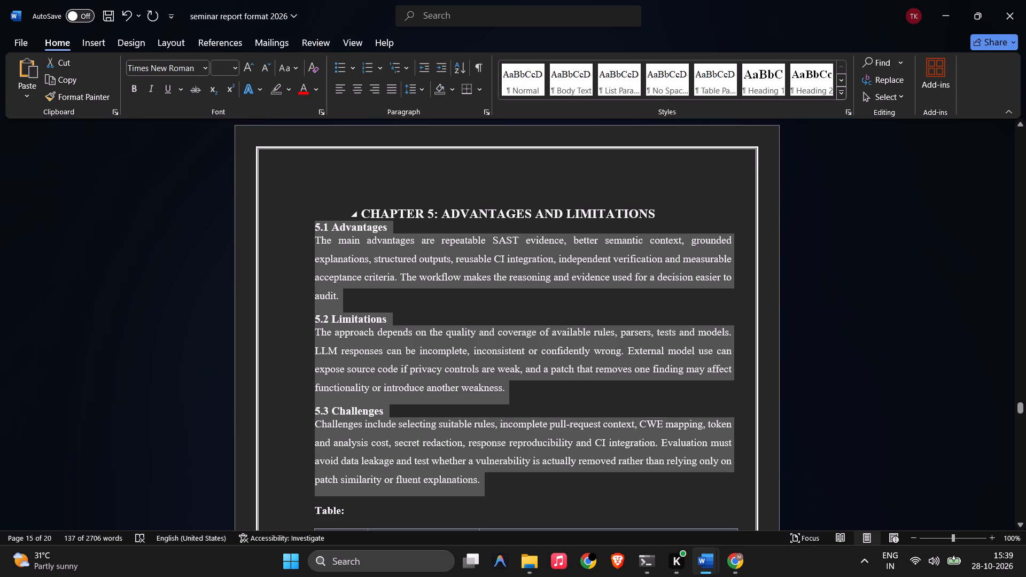
left_click(400, 88)
left_click(398, 89)
scroll(352, 169, "up", 20)
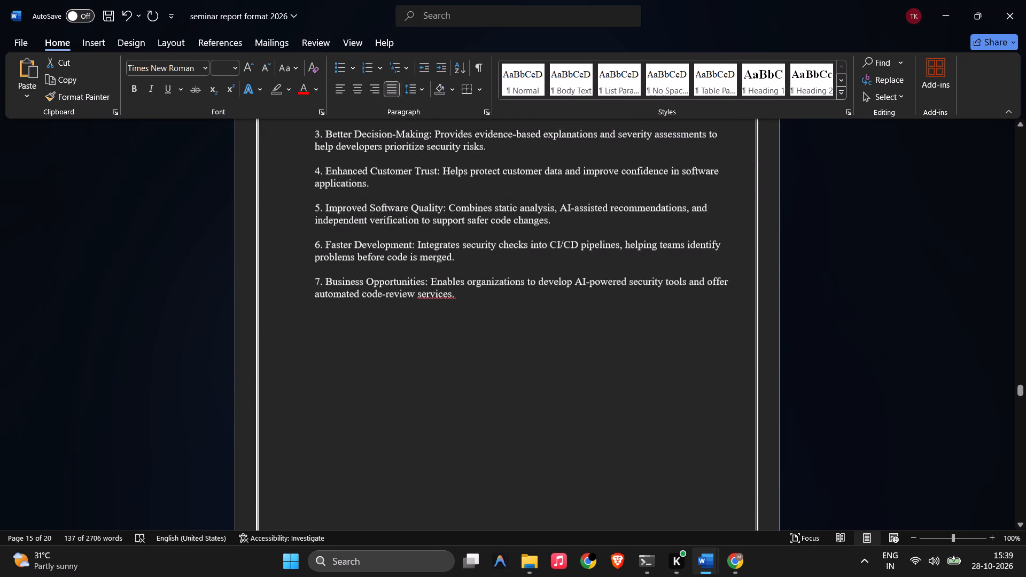
Justify the text of section 4.3 Benefits to Industry and Business, from the introductory sentence through item 7.
left_click_drag(463, 306, 320, 201)
scroll(393, 182, "up", 4)
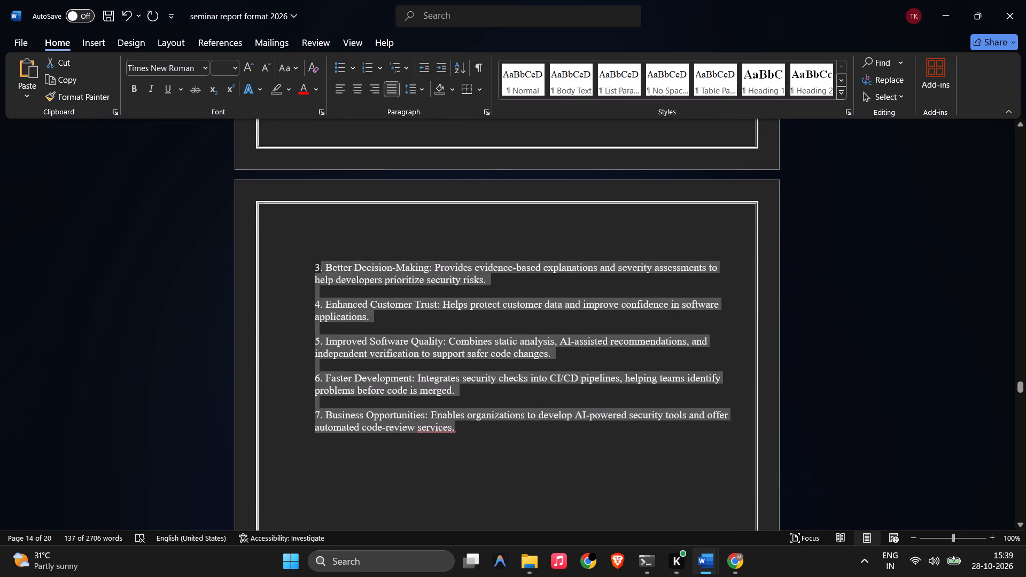
left_click_drag(320, 201, 320, 221)
scroll(319, 201, "up", 7)
left_click(397, 88)
scroll(386, 235, "up", 2)
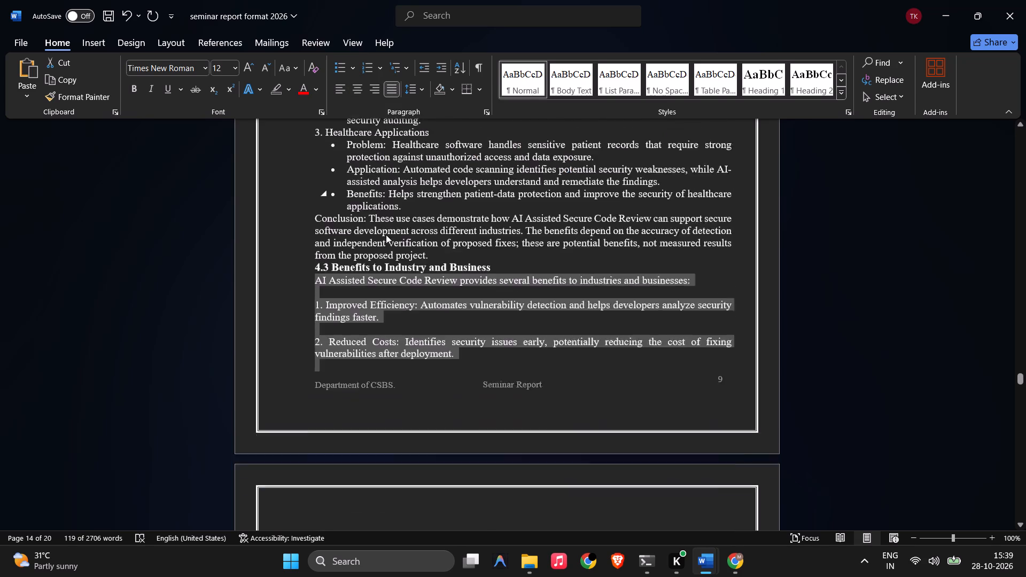
scroll(386, 235, "up", 5)
scroll(382, 231, "down", 2)
left_click(938, 321)
In seminar reportg, remove the indents from the 6.1 Engineering Directions heading and the paragraph below it.
scroll(938, 321, "down", 20)
scroll(938, 321, "down", 15)
scroll(938, 321, "down", 8)
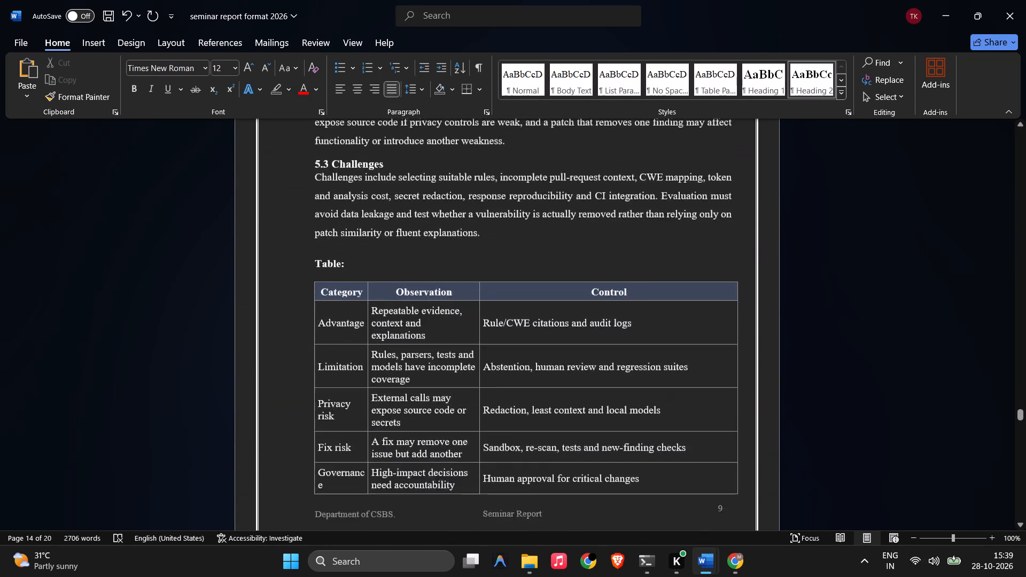
scroll(936, 318, "down", 20)
scroll(936, 318, "down", 20)
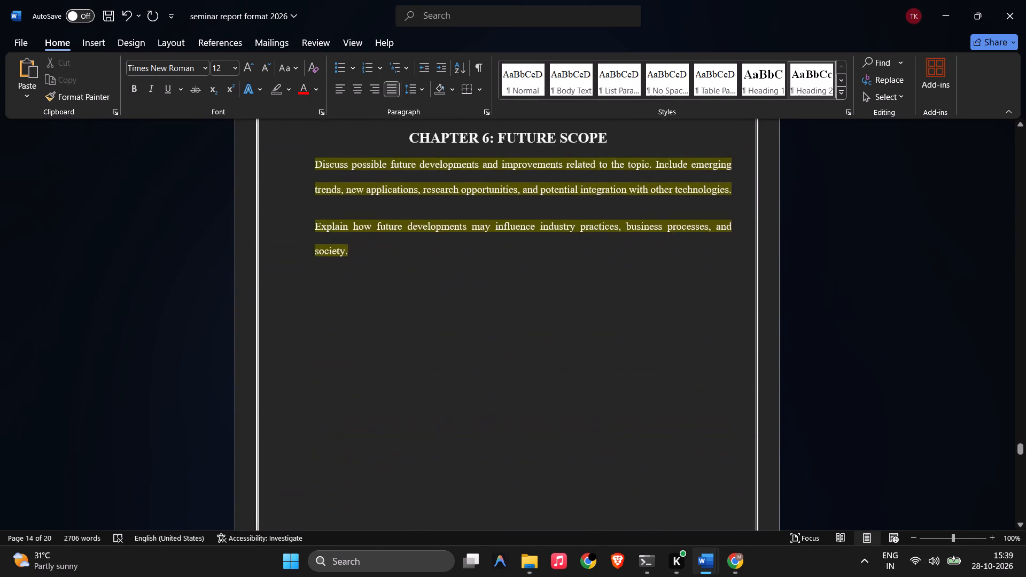
scroll(924, 337, "down", 5)
scroll(924, 337, "up", 6)
key("alt+Tab")
scroll(484, 278, "down", 19)
scroll(481, 280, "down", 11)
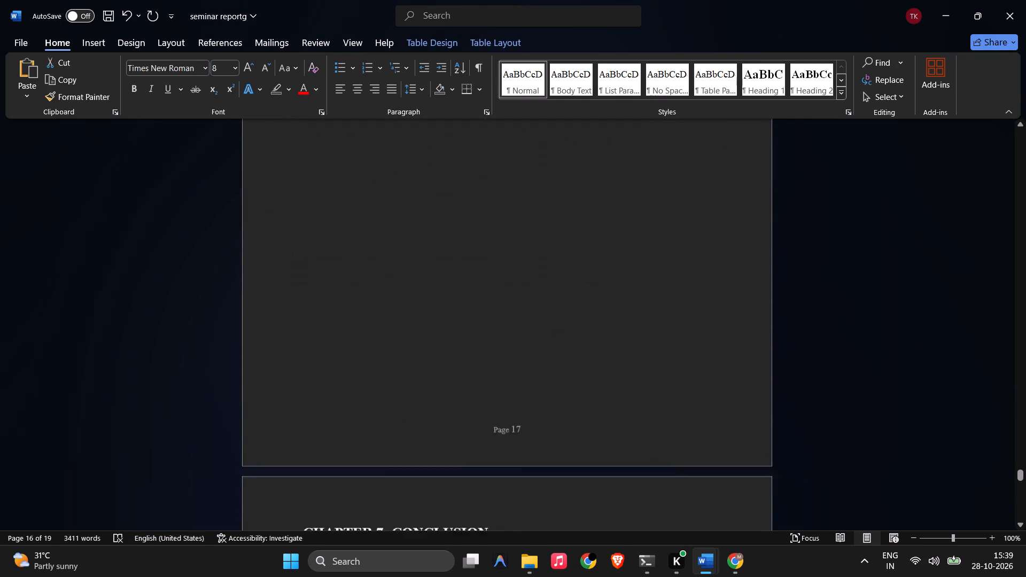
scroll(480, 277, "down", 2)
scroll(480, 277, "up", 18)
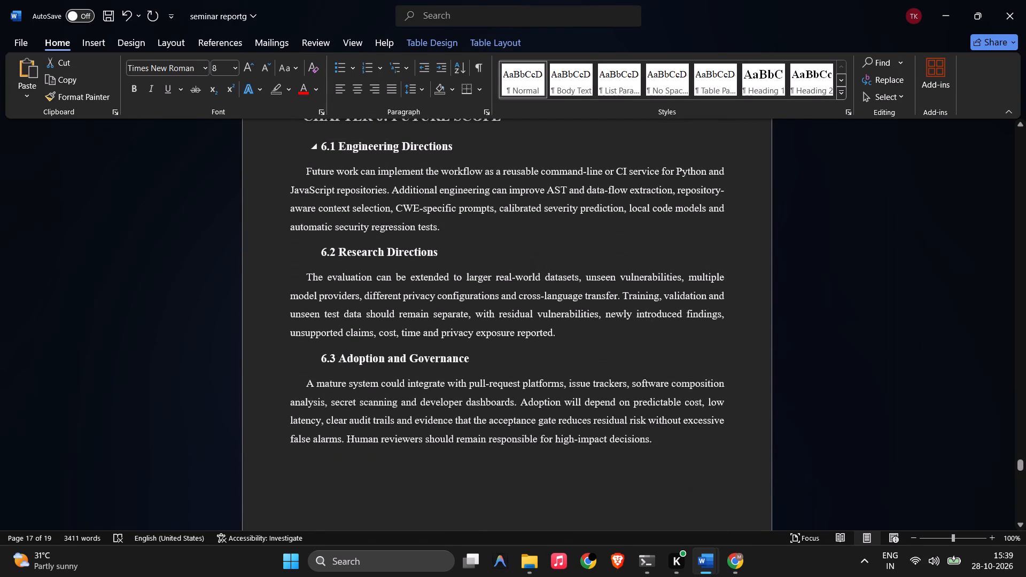
left_click(319, 147)
key("BackSpace")
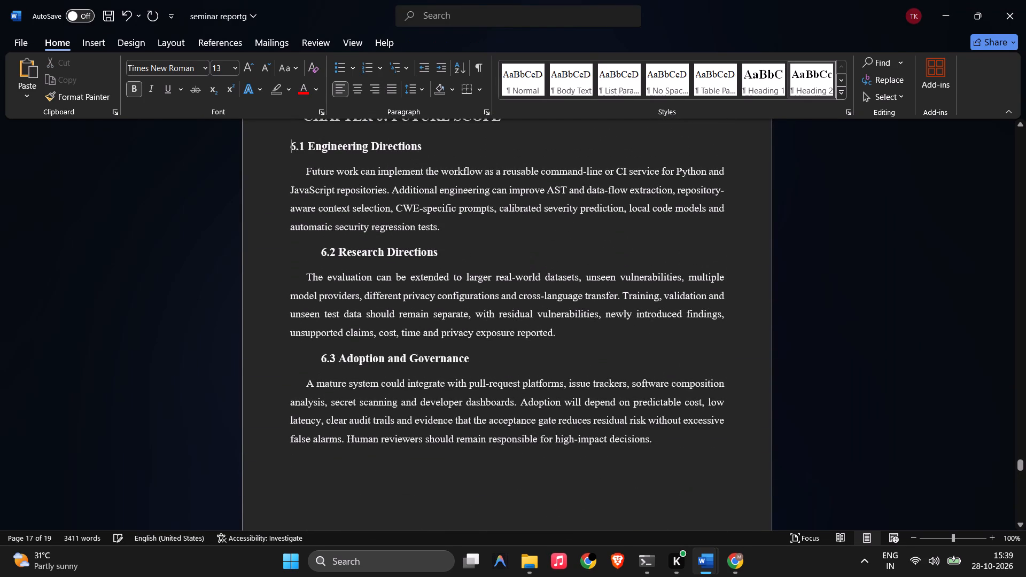
left_click(306, 175)
key("BackSpace")
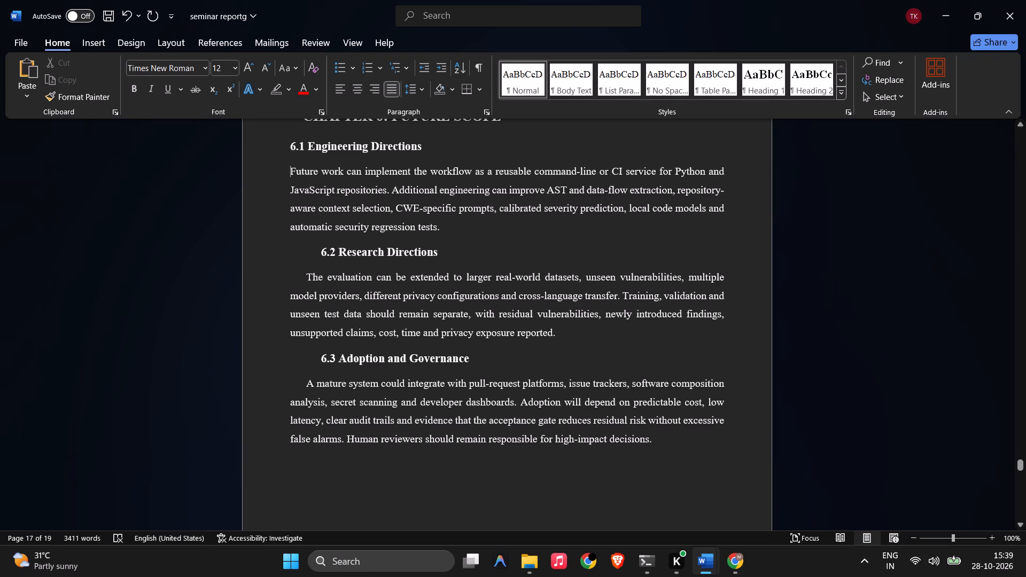
Remove the indents from the 6.2 Research Directions and 6.3 Adoption and Governance headings and their paragraphs.
left_click(320, 248)
key("BackSpace")
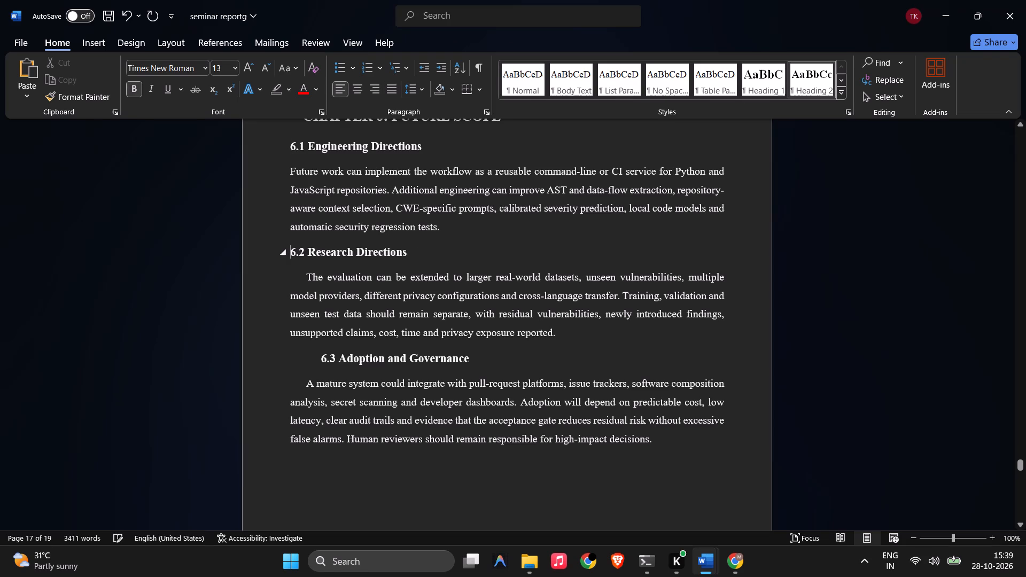
key("Down")
key("BackSpace")
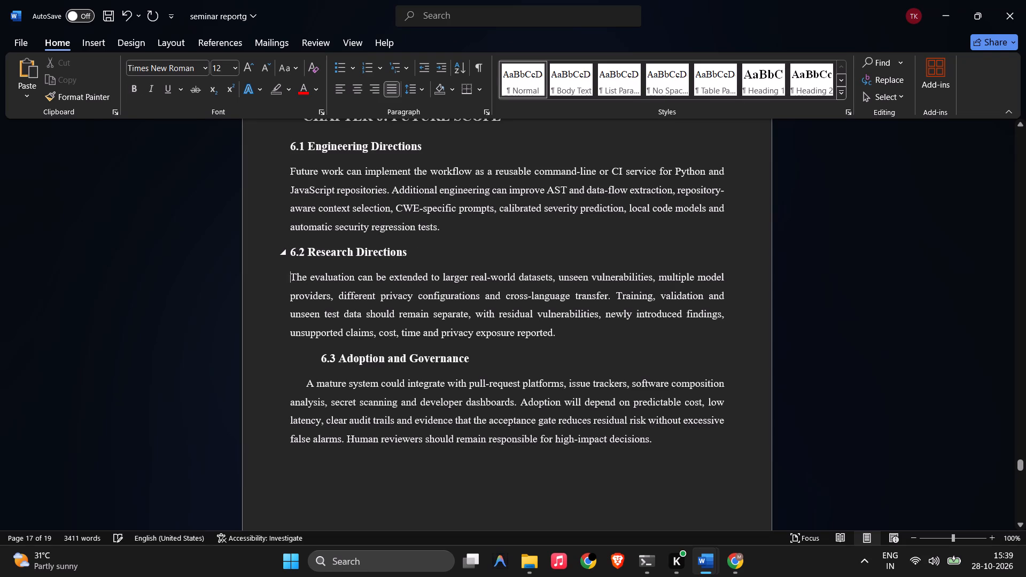
left_click(320, 357)
key("BackSpace")
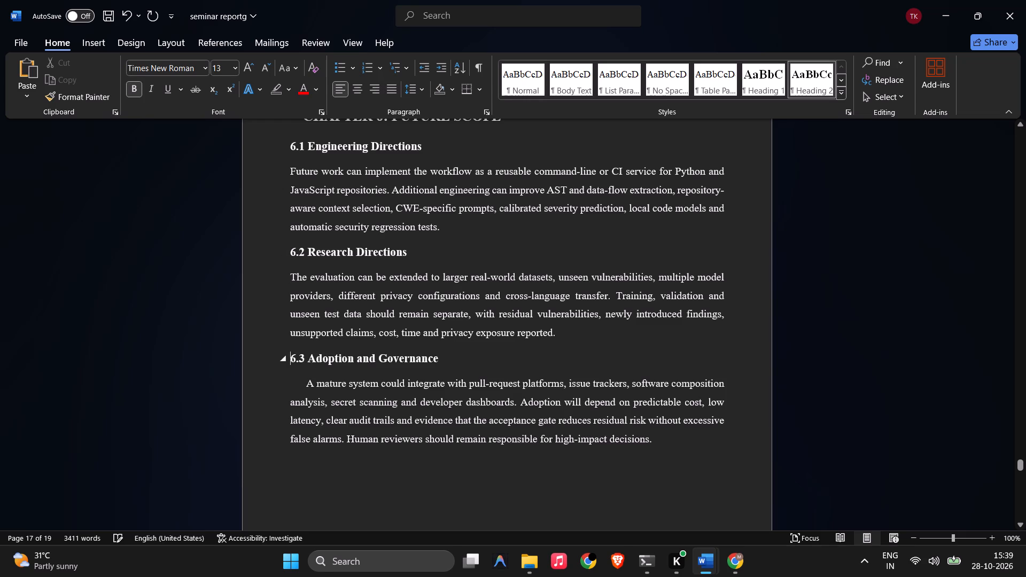
left_click(305, 376)
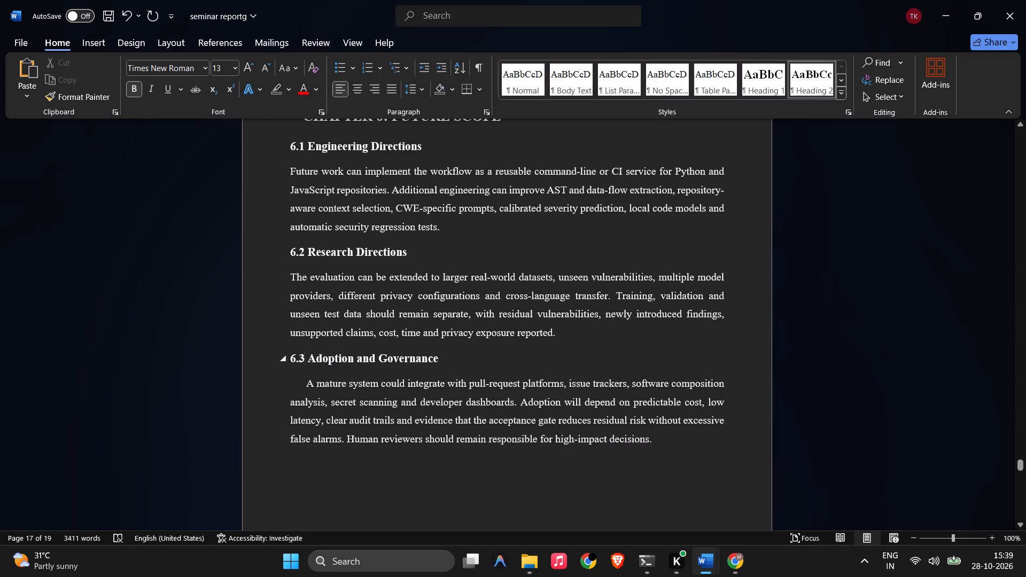
left_click(306, 384)
key("BackSpace")
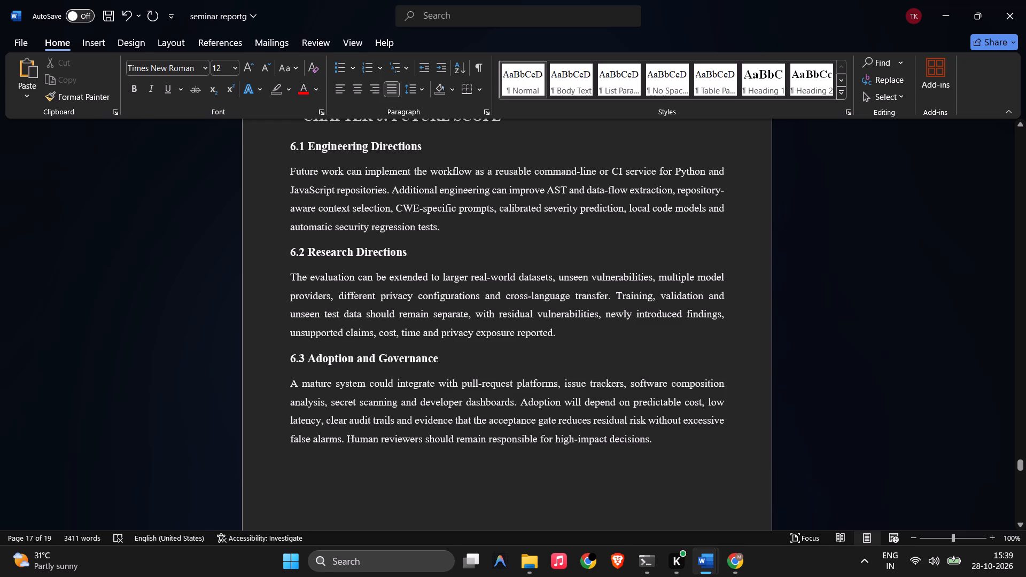
Copy sections 6.1 through 6.3 and paste them over the highlighted instructions under Chapter 6: Future Scope in seminar report format 2026.
left_click_drag(654, 435, 495, 302)
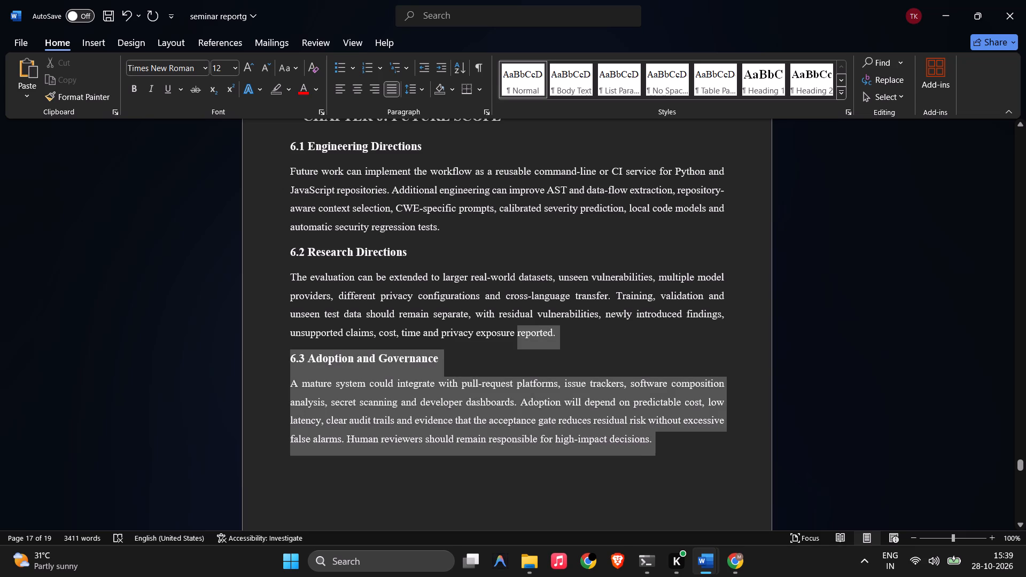
left_click_drag(495, 302, 282, 175)
scroll(278, 148, "up", 1)
key("ctrl+c")
key("alt+Tab")
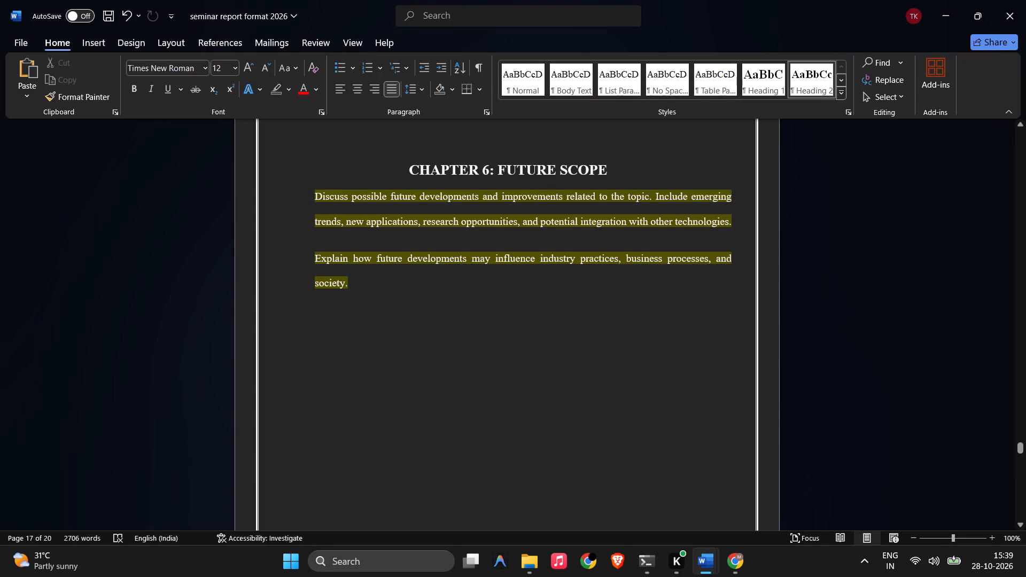
left_click_drag(360, 284, 325, 197)
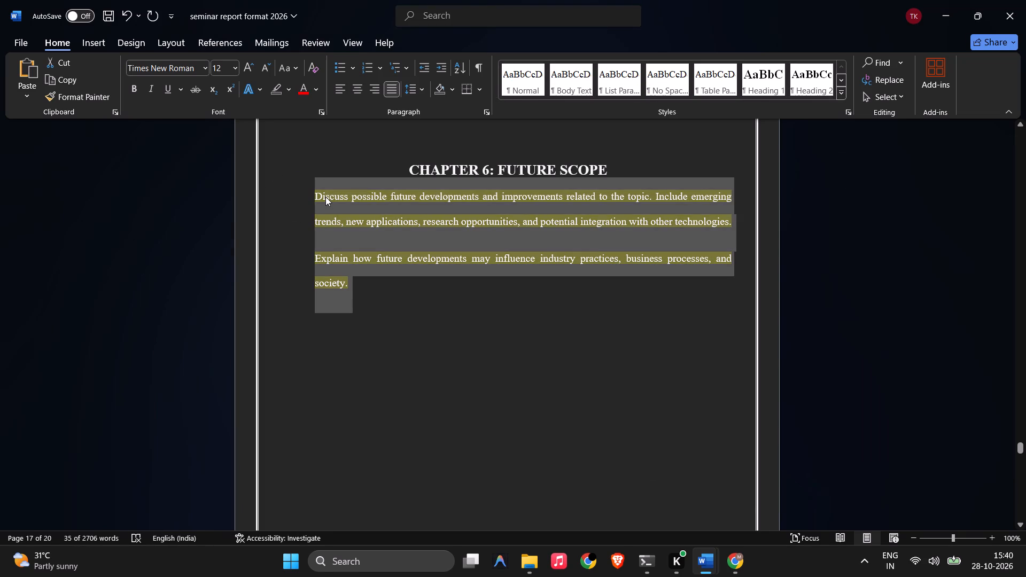
key("ctrl+v")
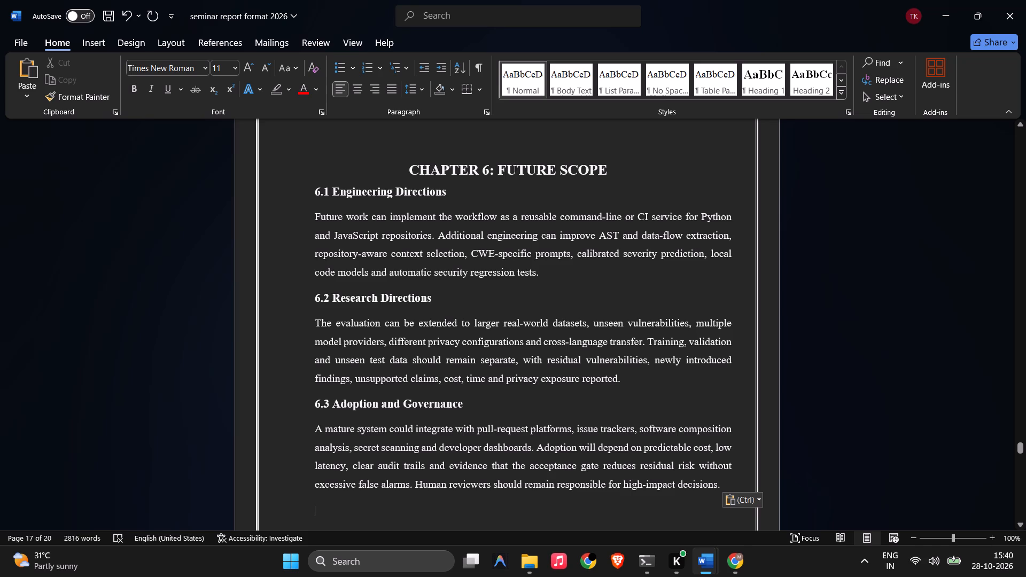
Set the font size of the pasted 6.1, 6.2 and 6.3 headings to 14.
left_click(428, 256)
left_click(393, 192)
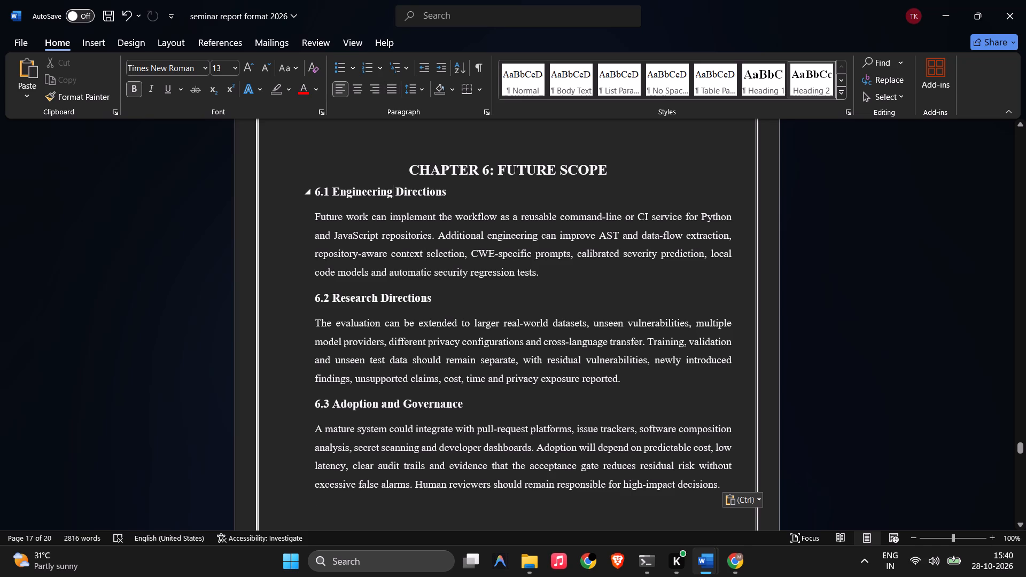
left_click_drag(452, 192, 410, 188)
left_click_drag(410, 188, 313, 188)
left_click(233, 72)
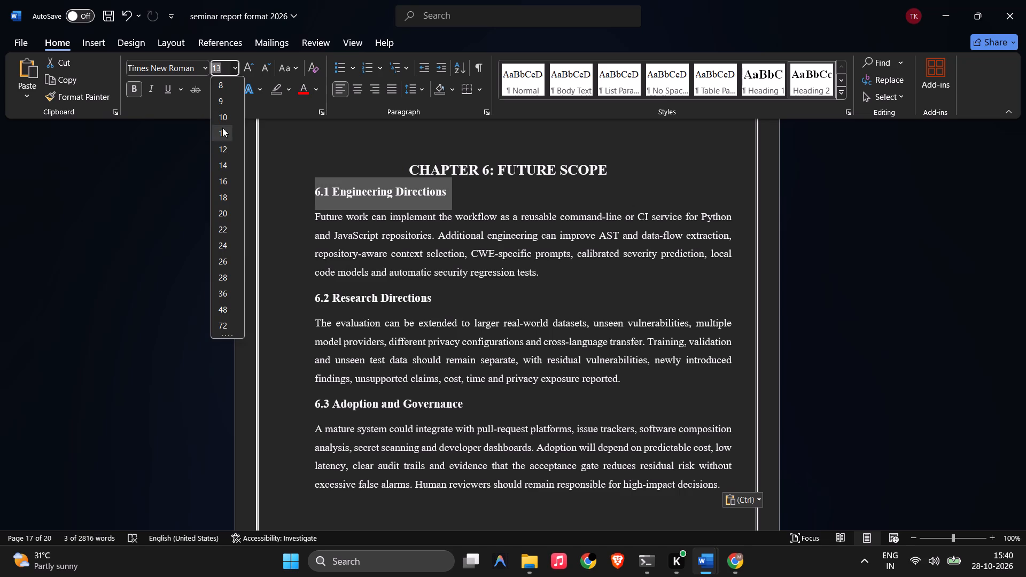
left_click(216, 159)
left_click_drag(439, 291, 341, 291)
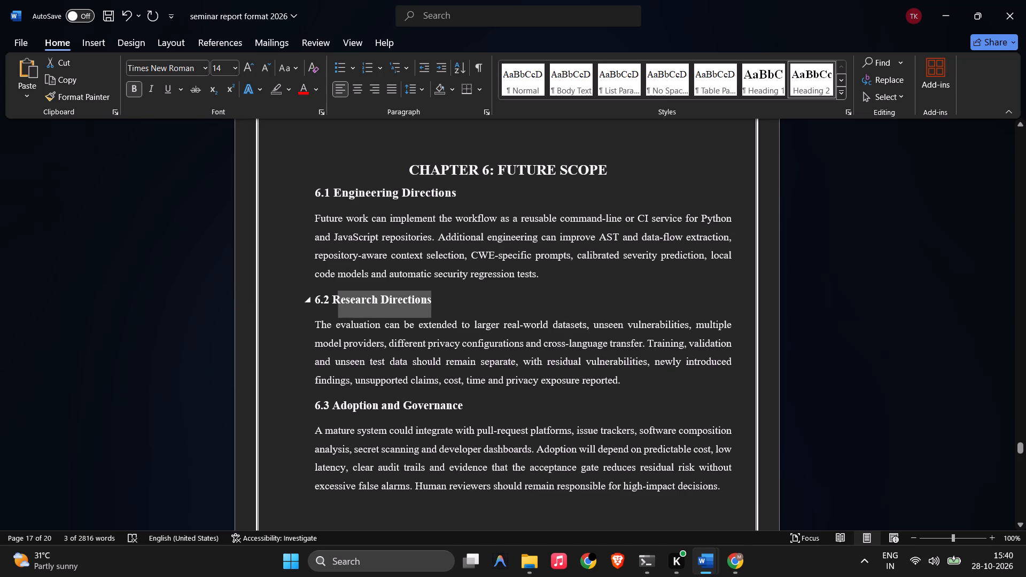
left_click_drag(341, 291, 314, 292)
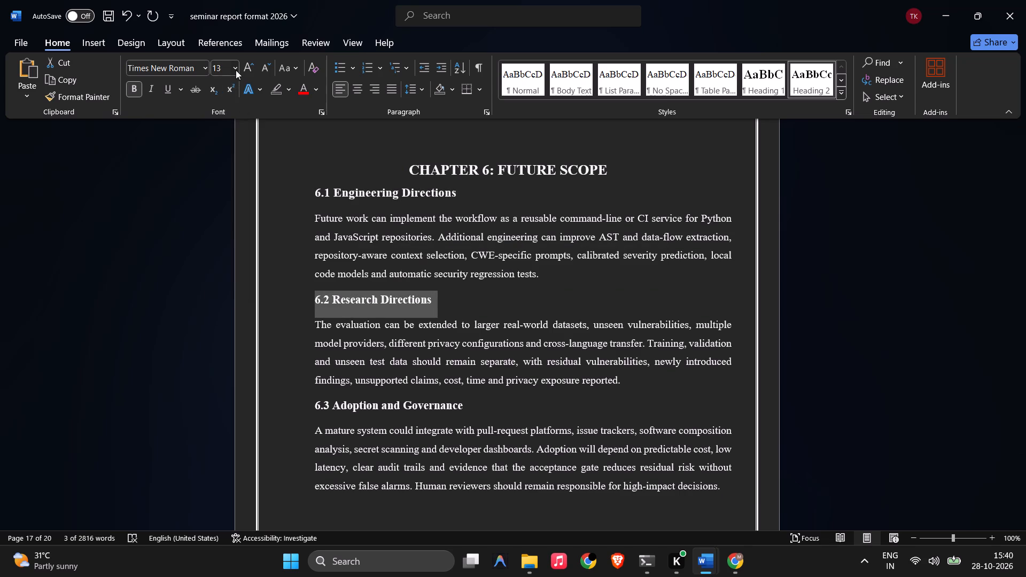
left_click(236, 70)
left_click(221, 165)
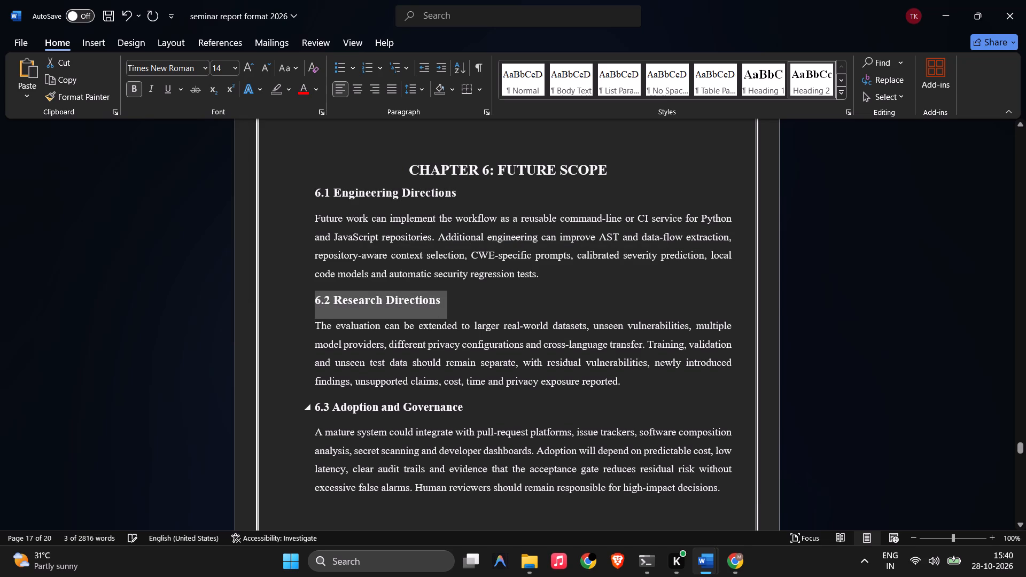
left_click_drag(473, 401, 315, 413)
left_click(237, 72)
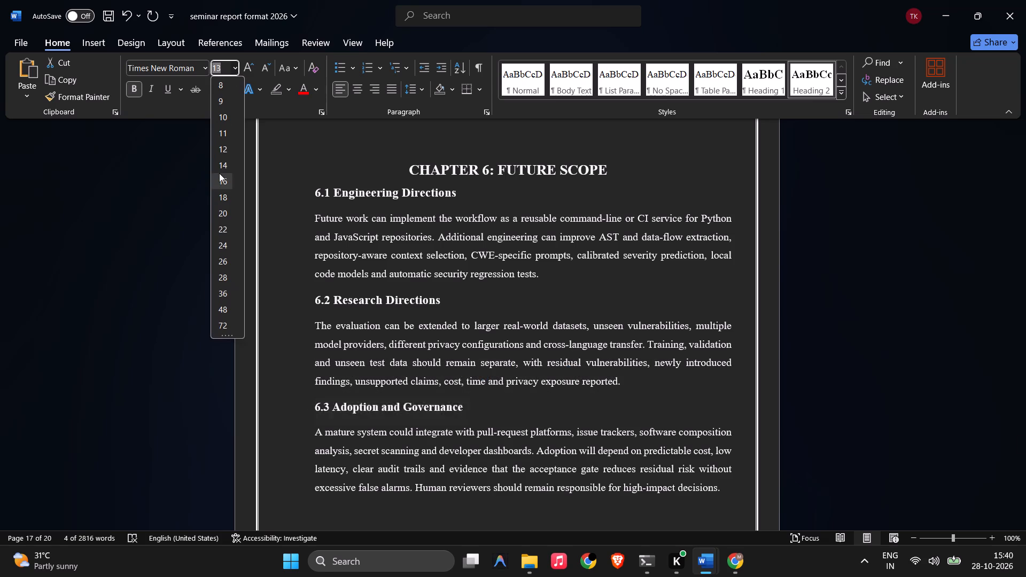
left_click(220, 165)
scroll(331, 304, "down", 6)
left_click(414, 284)
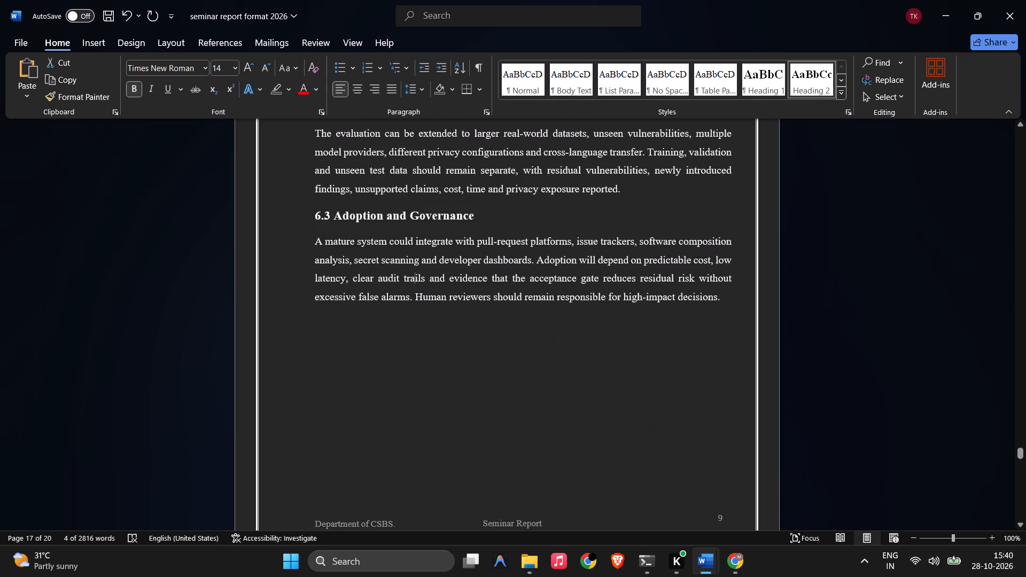
In seminar reportg, remove the first-line indents from both paragraphs of Chapter 7: Conclusion.
scroll(414, 284, "down", 20)
scroll(414, 284, "down", 13)
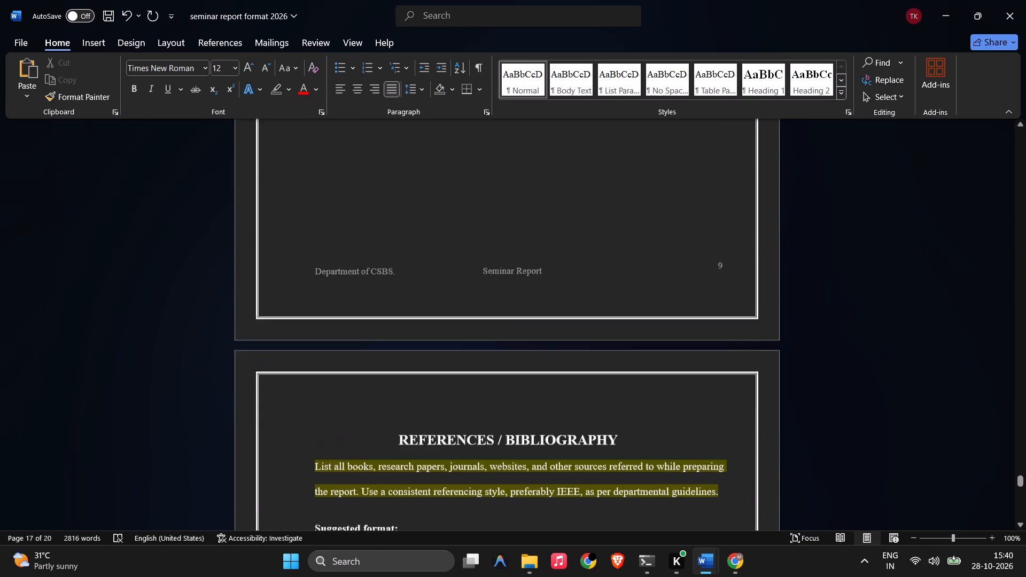
scroll(414, 284, "down", 14)
scroll(414, 284, "up", 20)
scroll(414, 284, "up", 5)
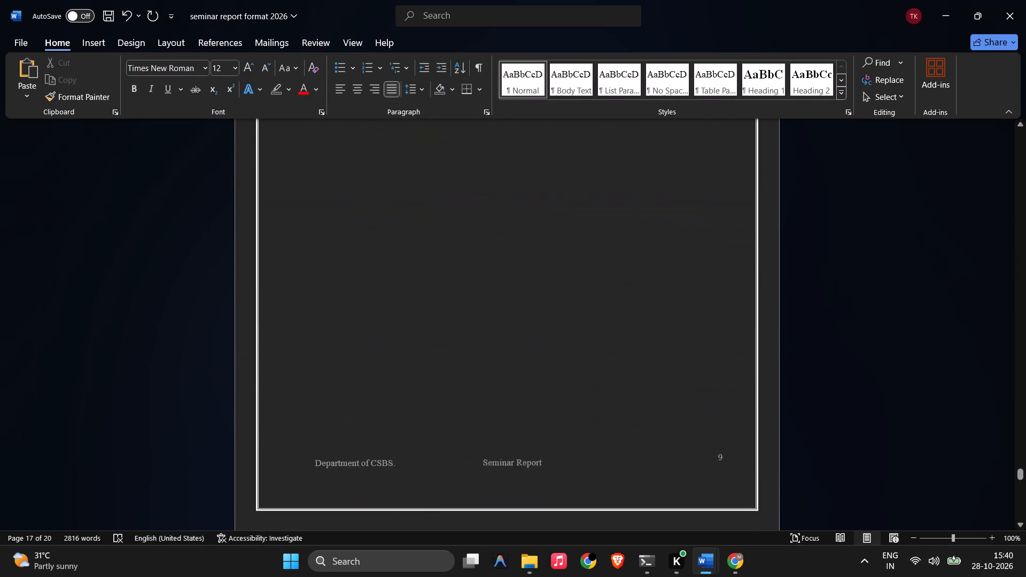
scroll(414, 284, "up", 9)
key("alt+Tab")
scroll(416, 284, "down", 8)
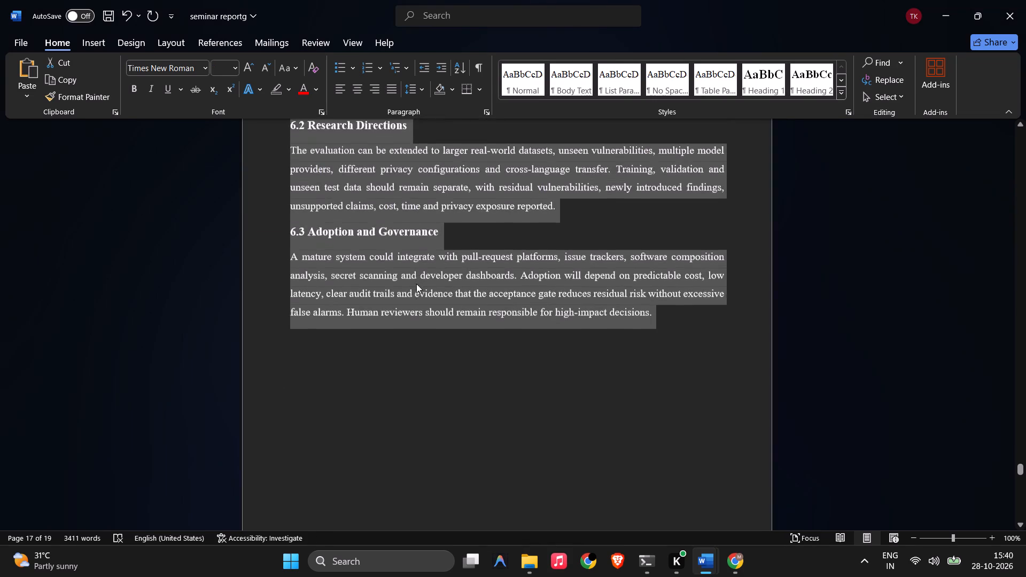
scroll(416, 284, "down", 19)
scroll(411, 281, "up", 6)
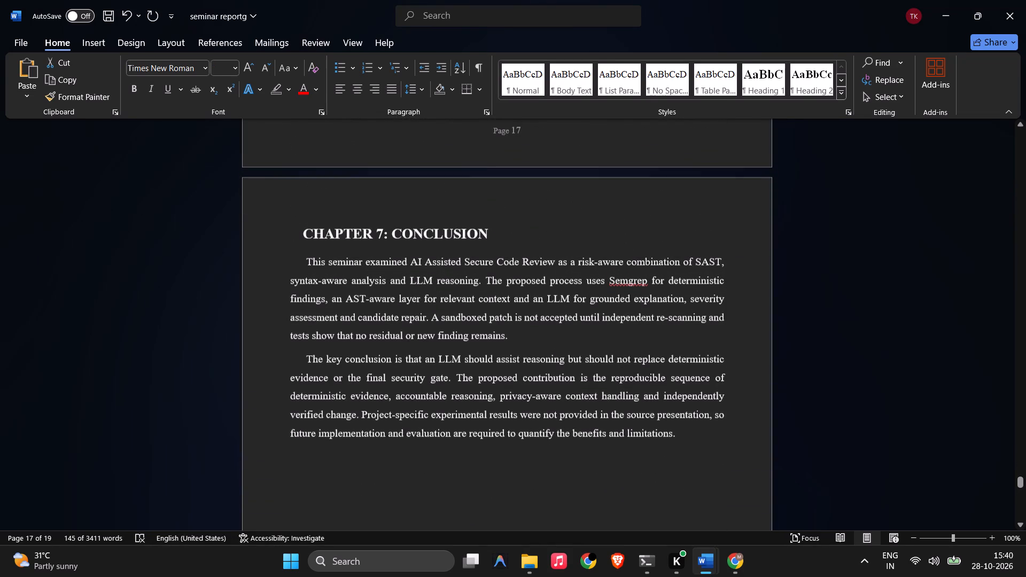
left_click(304, 261)
key("BackSpace")
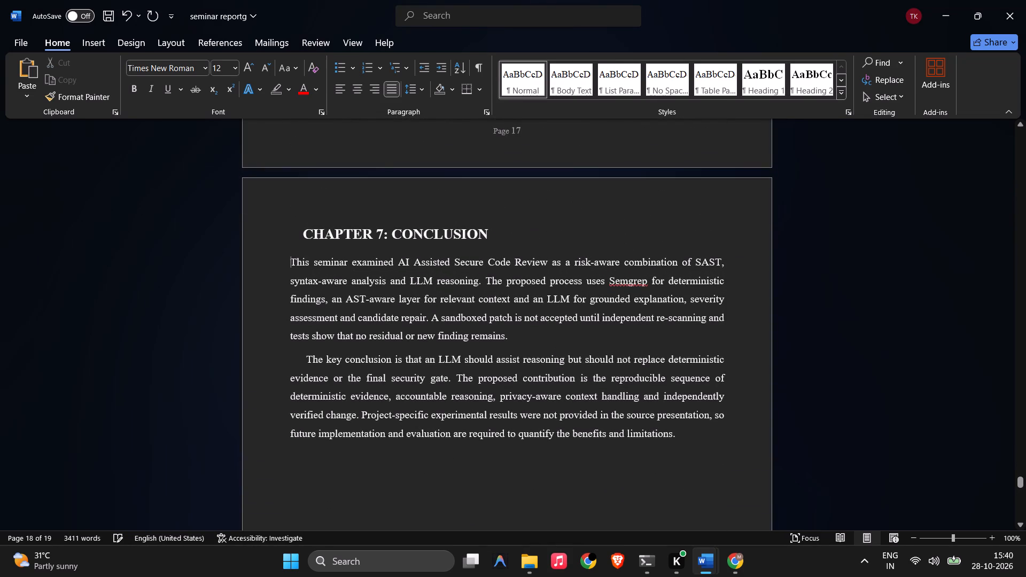
left_click(306, 356)
key("BackSpace")
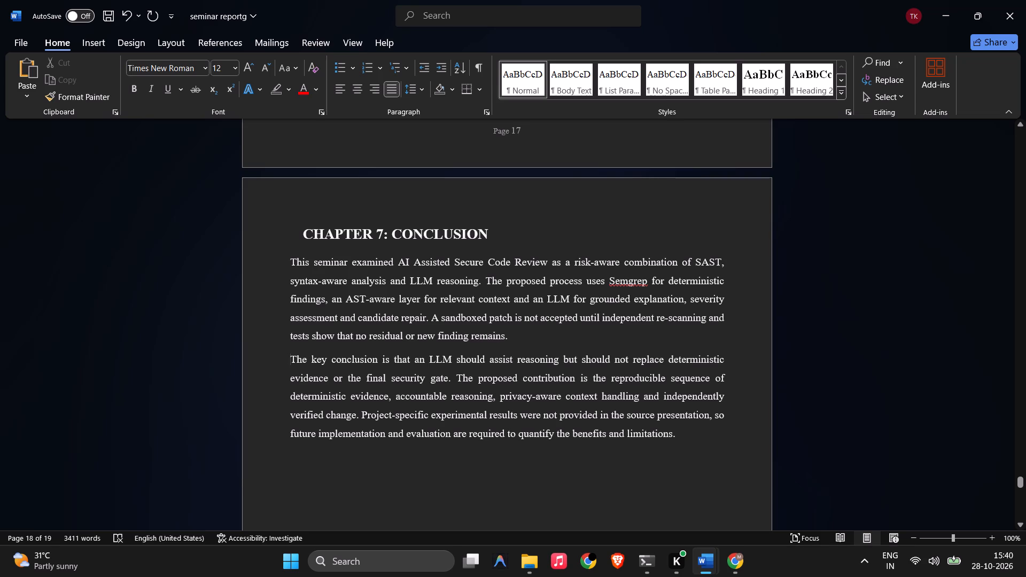
Copy both Conclusion paragraphs and paste them over the existing text under Chapter 7: Conclusion in seminar report format 2026.
left_click_drag(674, 436, 342, 317)
left_click_drag(295, 283, 283, 274)
left_click_drag(287, 255, 696, 436)
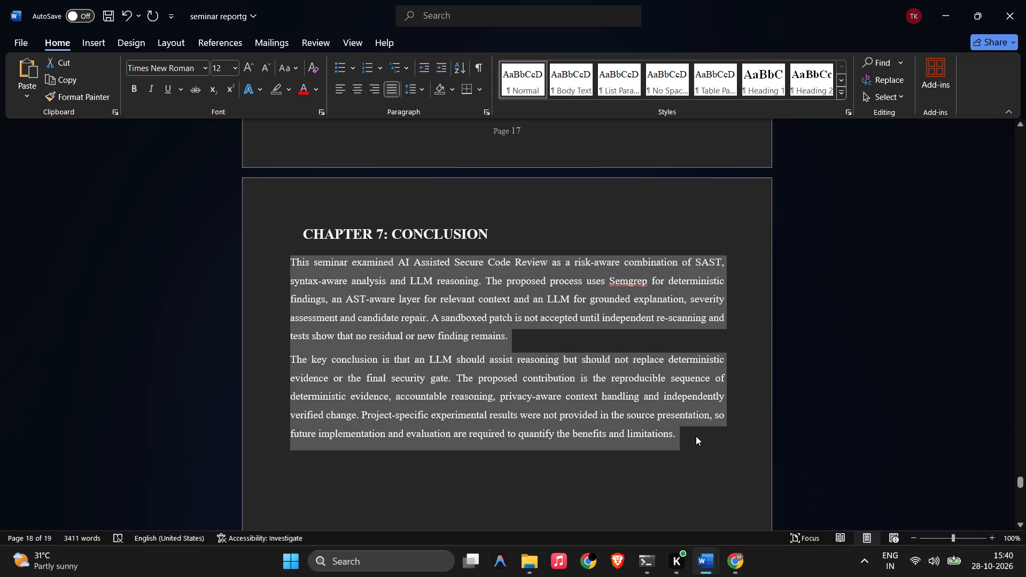
key("ctrl+c")
key("alt+Tab")
left_click_drag(592, 388, 303, 315)
key("ctrl+v")
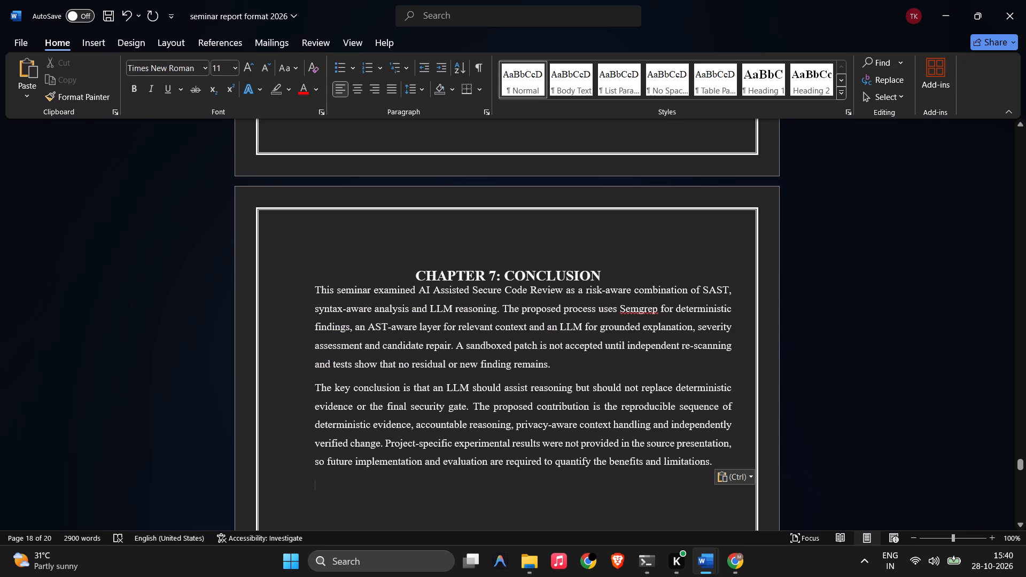
Left-align both Conclusion paragraphs and insert a blank line below the Chapter 7: Conclusion heading.
left_click_drag(315, 288, 752, 463)
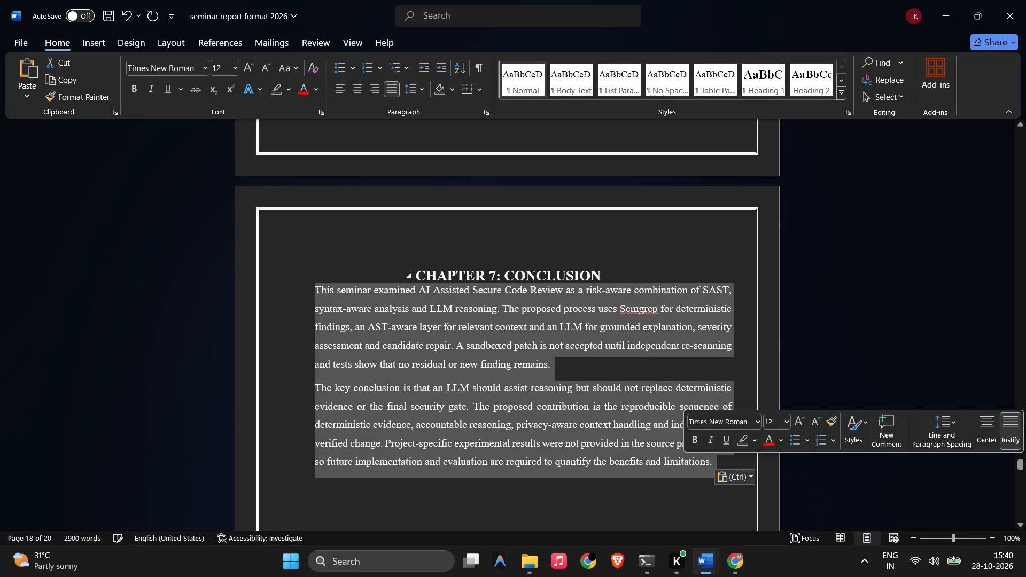
left_click(391, 89)
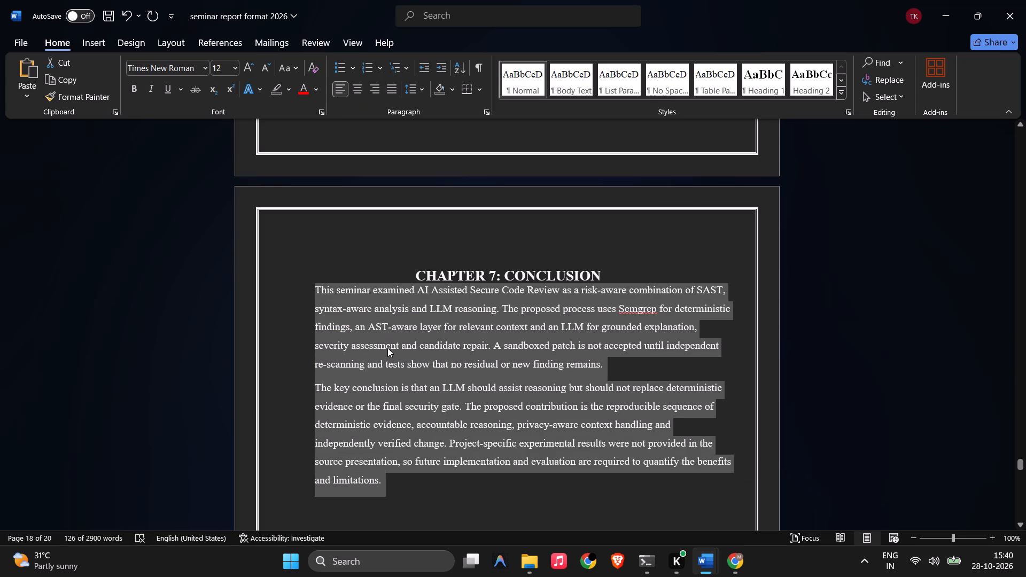
left_click(387, 348)
left_click(610, 269)
key("Return")
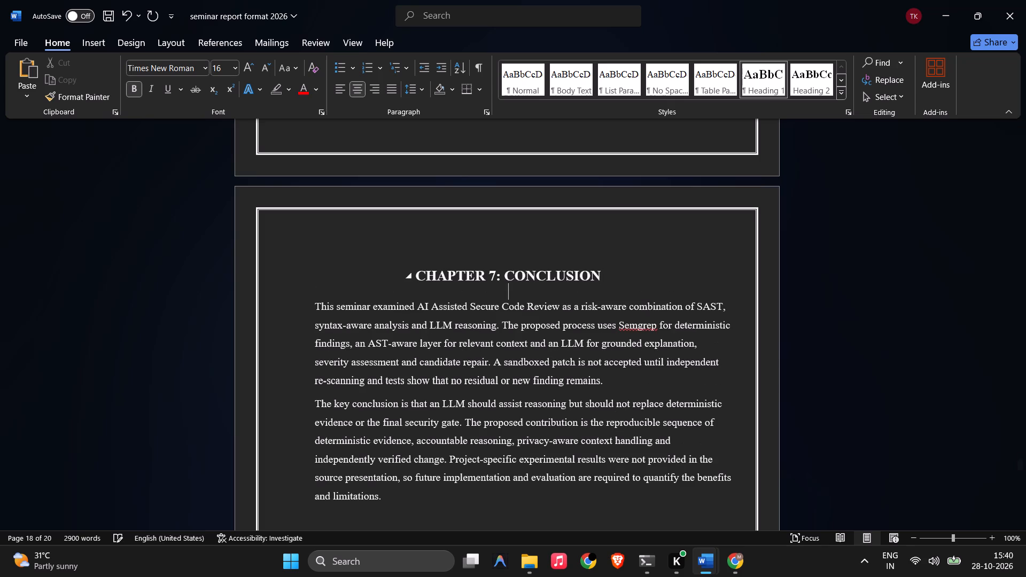
Look over the pages from the end of Chapter 6 through Chapter 7 to the References / Bibliography page.
scroll(612, 269, "down", 20)
scroll(613, 269, "up", 5)
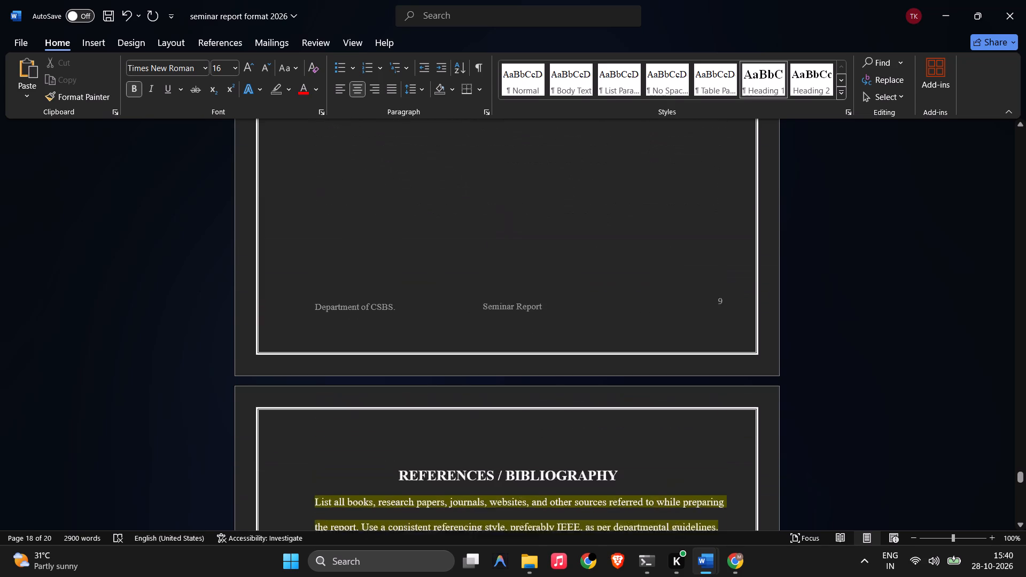
scroll(613, 269, "up", 20)
scroll(613, 269, "up", 9)
scroll(615, 269, "down", 6)
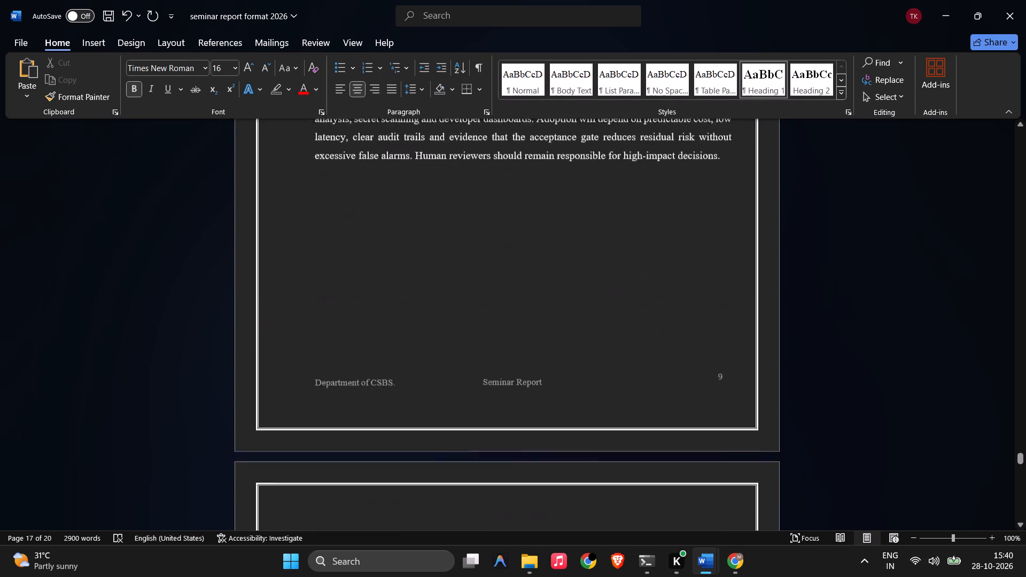
scroll(615, 269, "down", 20)
scroll(615, 269, "down", 13)
scroll(616, 278, "up", 2)
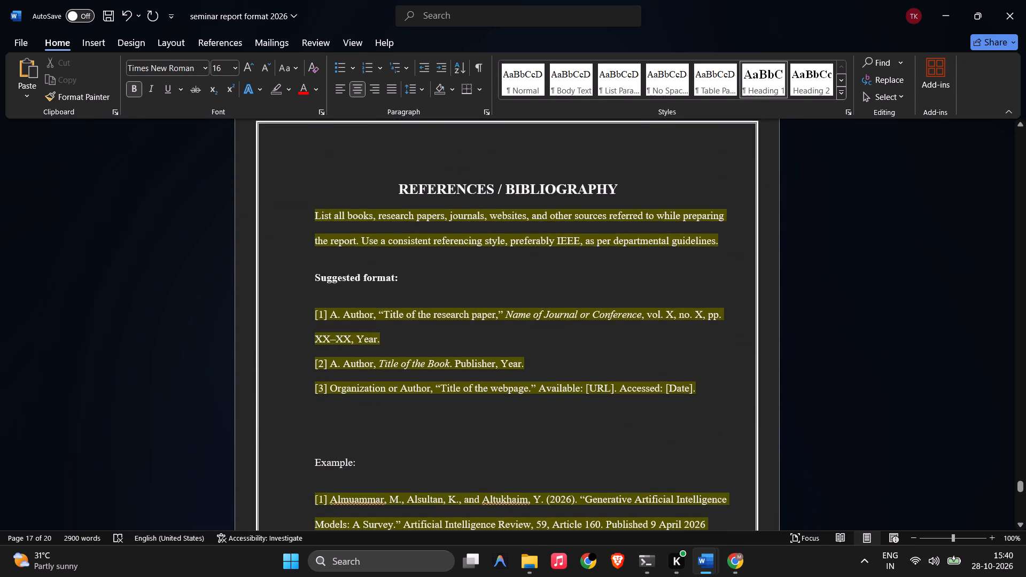
scroll(616, 278, "up", 8)
scroll(616, 278, "down", 11)
In seminar reportg, remove the first-line indent from the introductory sentence under References / Bibliography.
key("alt+Tab")
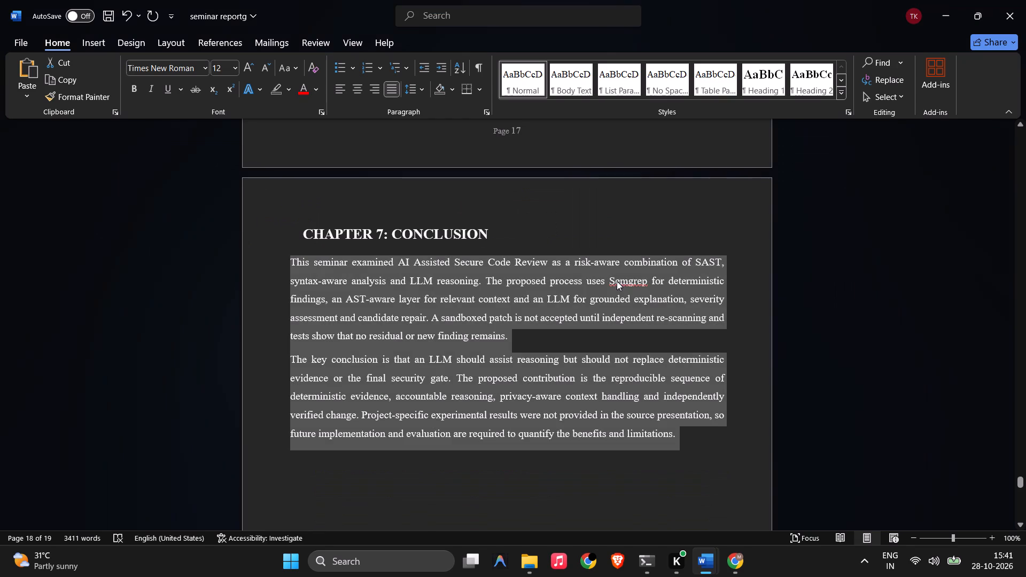
scroll(512, 346, "down", 20)
scroll(512, 346, "down", 8)
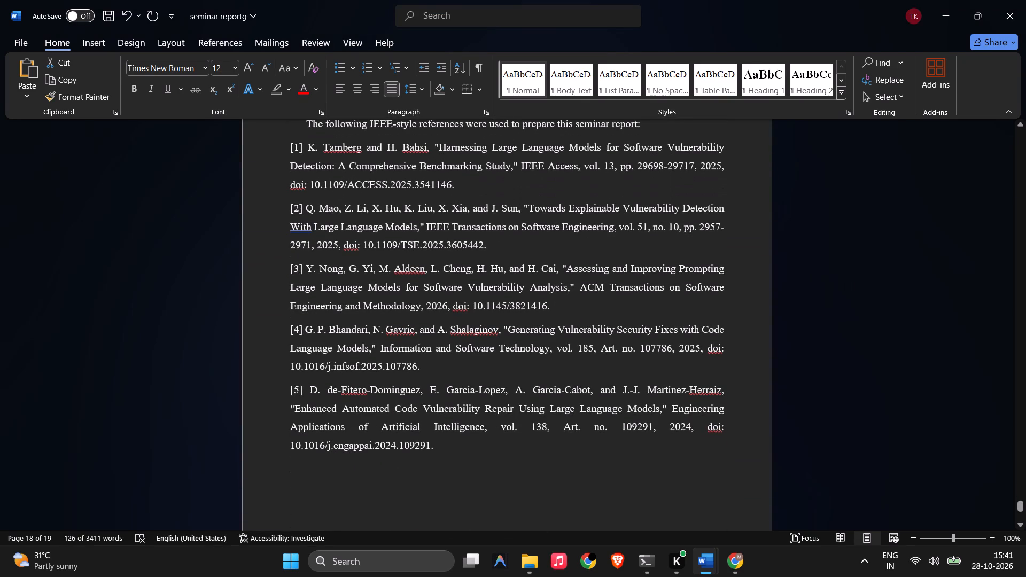
left_click(306, 128)
key("BackSpace")
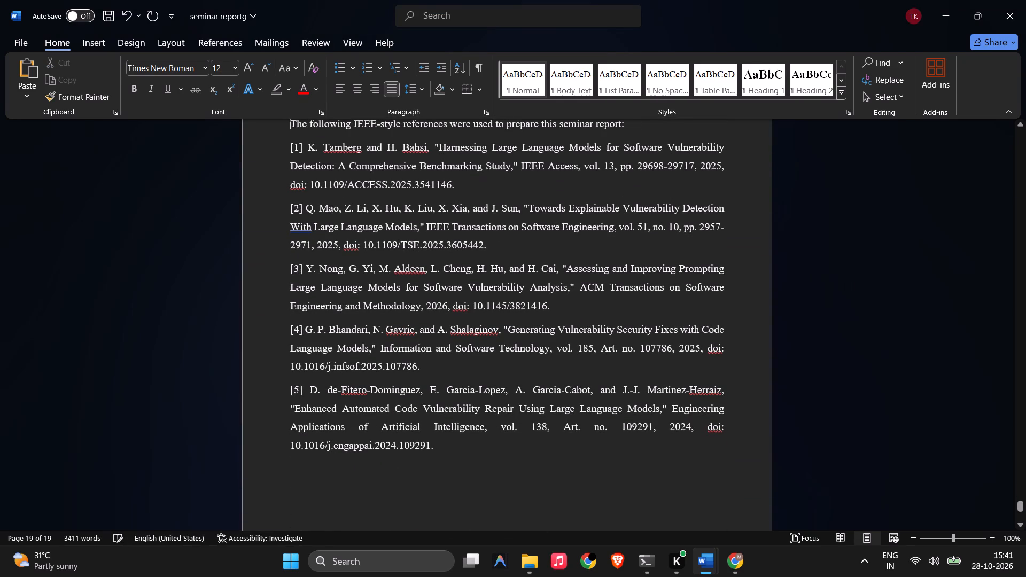
Copy references [1] to [5] and paste them over all template text from under References / Bibliography through the formatting guidelines in seminar report format 2026.
scroll(306, 128, "down", 1)
scroll(306, 128, "up", 2)
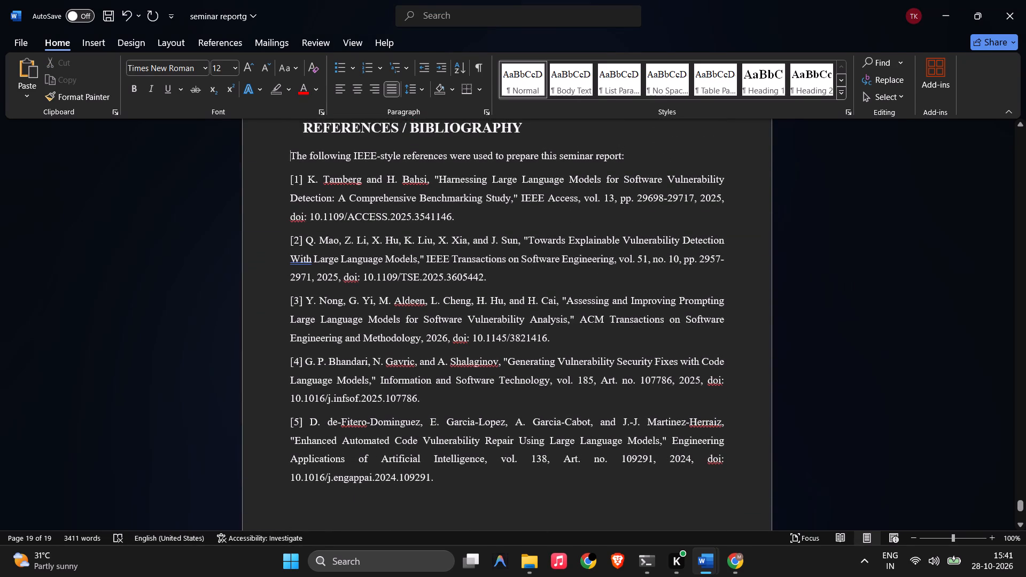
left_click_drag(290, 176, 438, 385)
scroll(386, 364, "down", 3)
key("ctrl+c")
scroll(438, 385, "down", 15)
key("alt+Tab")
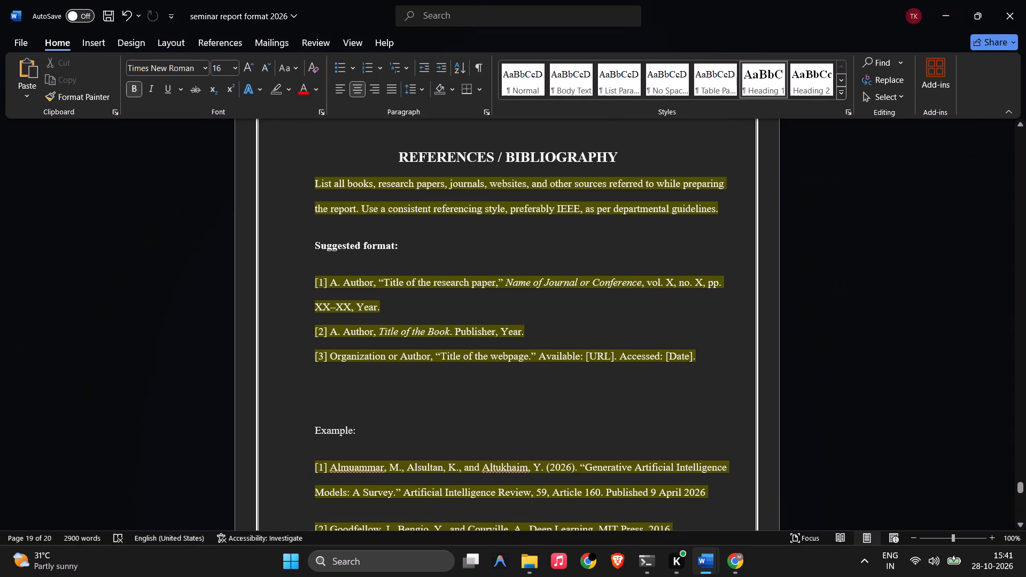
left_click_drag(312, 171, 360, 319)
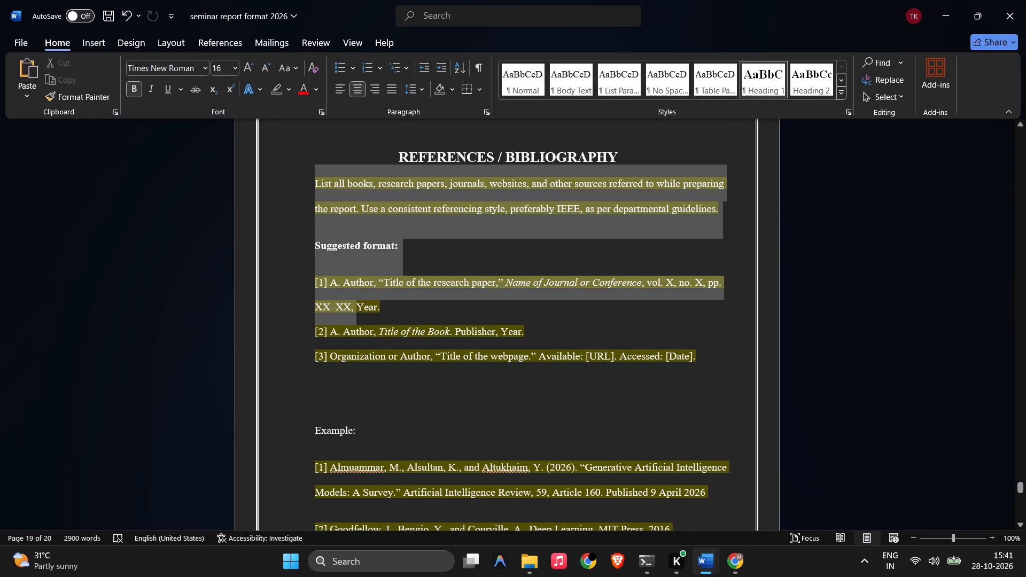
left_click_drag(360, 319, 598, 506)
scroll(368, 346, "down", 5)
scroll(371, 395, "down", 6)
scroll(390, 458, "down", 6)
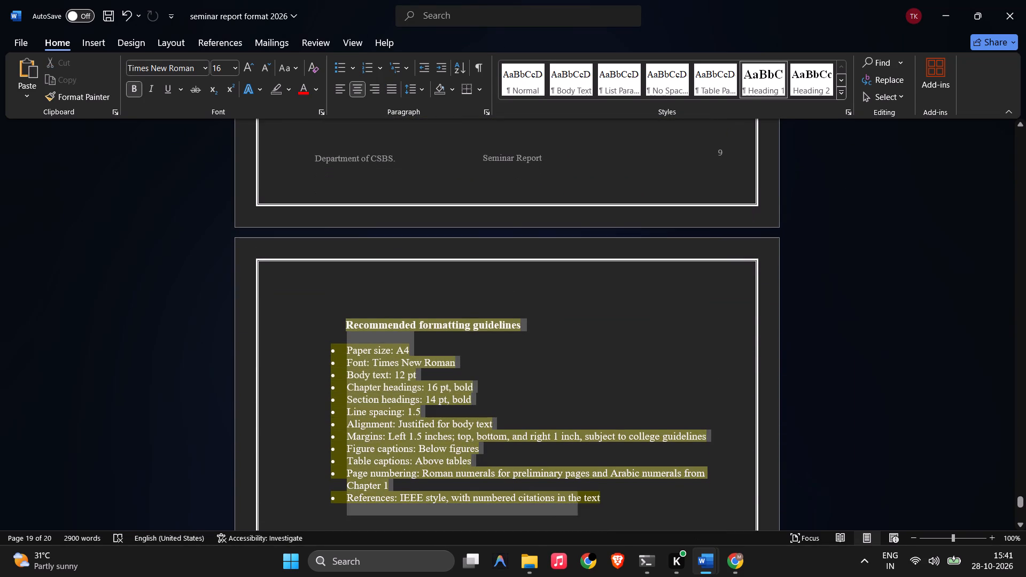
left_click_drag(598, 506, 621, 506)
key("ctrl+v")
Check the pasted references and save seminar report format 2026.
scroll(504, 333, "up", 2)
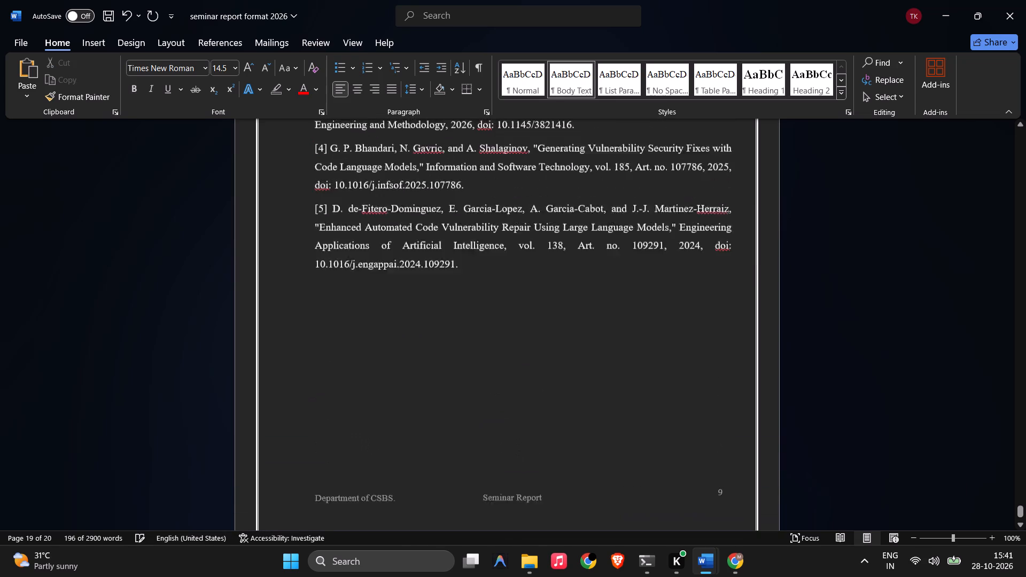
scroll(504, 333, "up", 7)
scroll(504, 333, "down", 20)
scroll(504, 333, "down", 2)
scroll(504, 333, "up", 10)
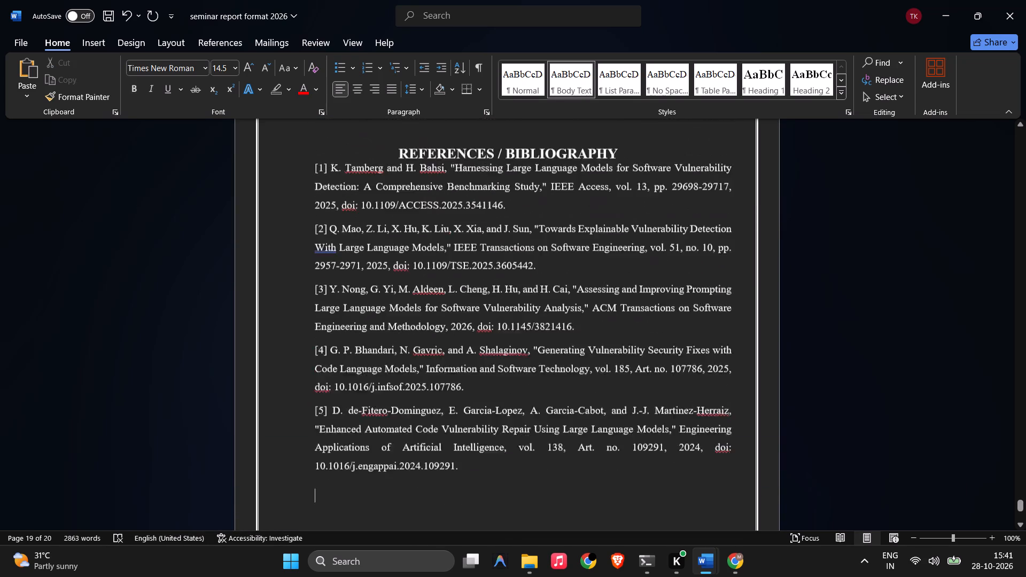
scroll(504, 333, "up", 20)
scroll(504, 333, "up", 2)
key("ctrl+s")
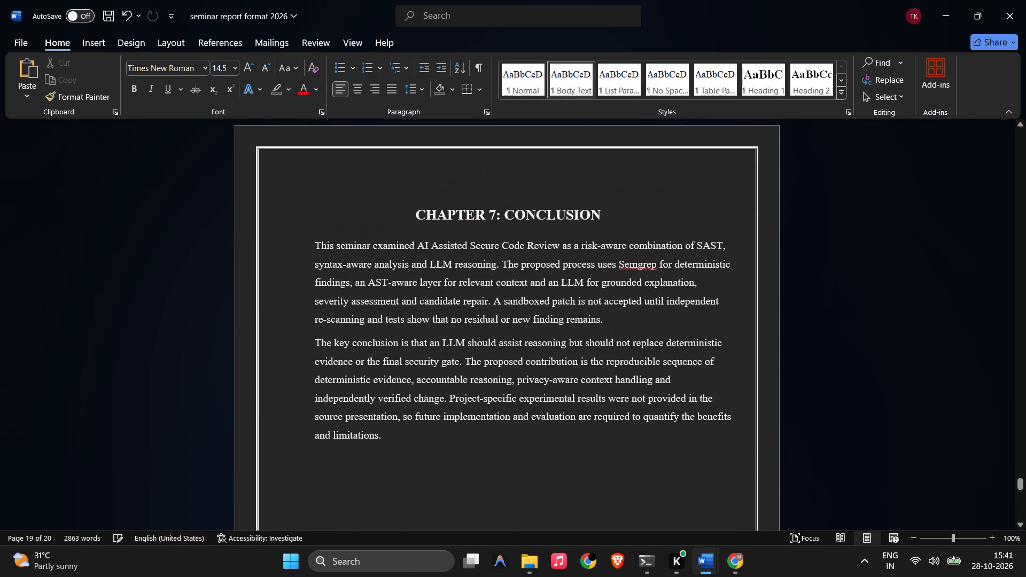
Left-align references [1] to [5] and insert two blank lines below the References / Bibliography heading.
scroll(504, 333, "up", 17)
scroll(504, 342, "down", 3)
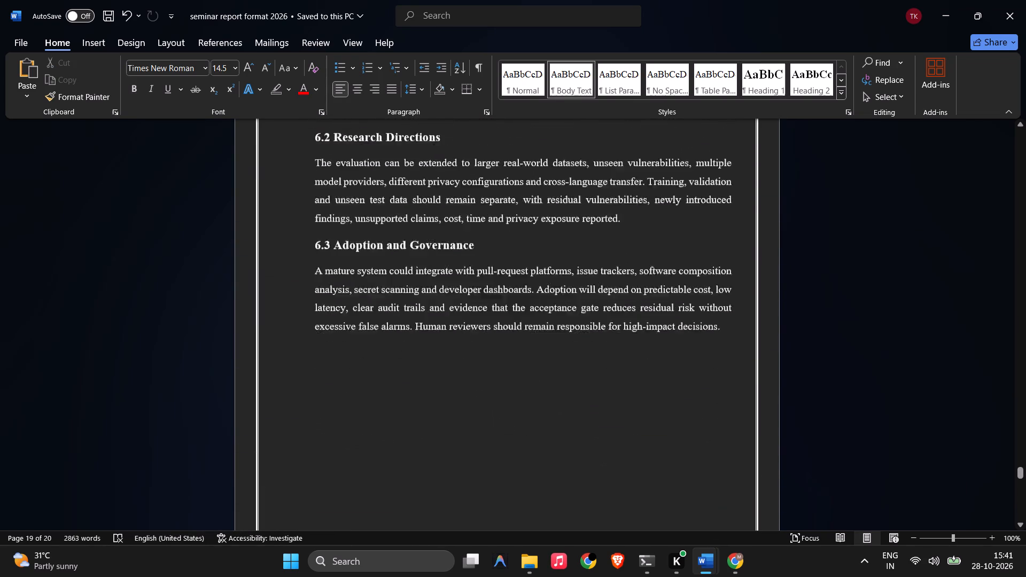
scroll(504, 342, "down", 20)
scroll(504, 342, "down", 20)
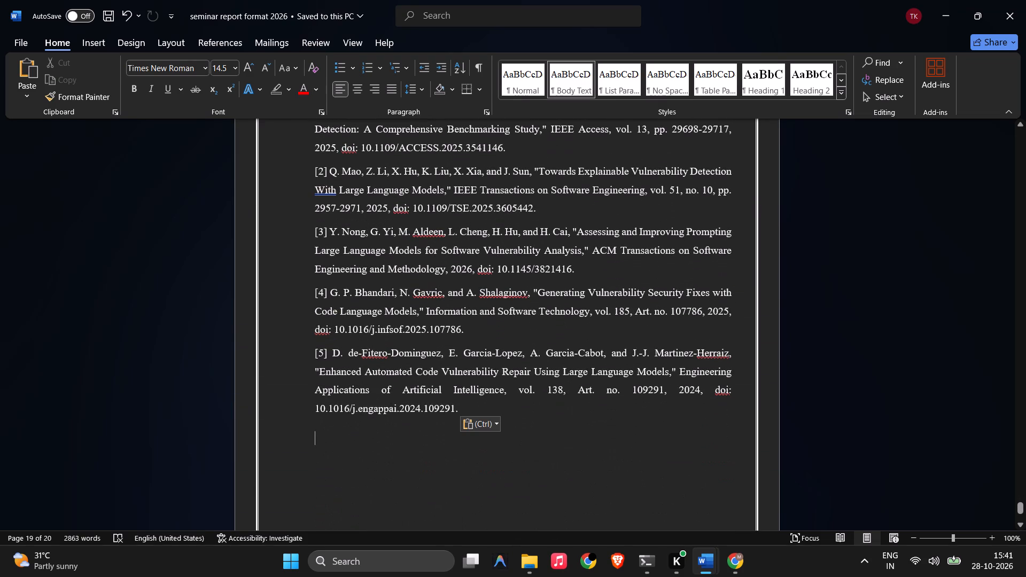
left_click(470, 355)
left_click_drag(501, 403, 311, 175)
scroll(308, 136, "up", 2)
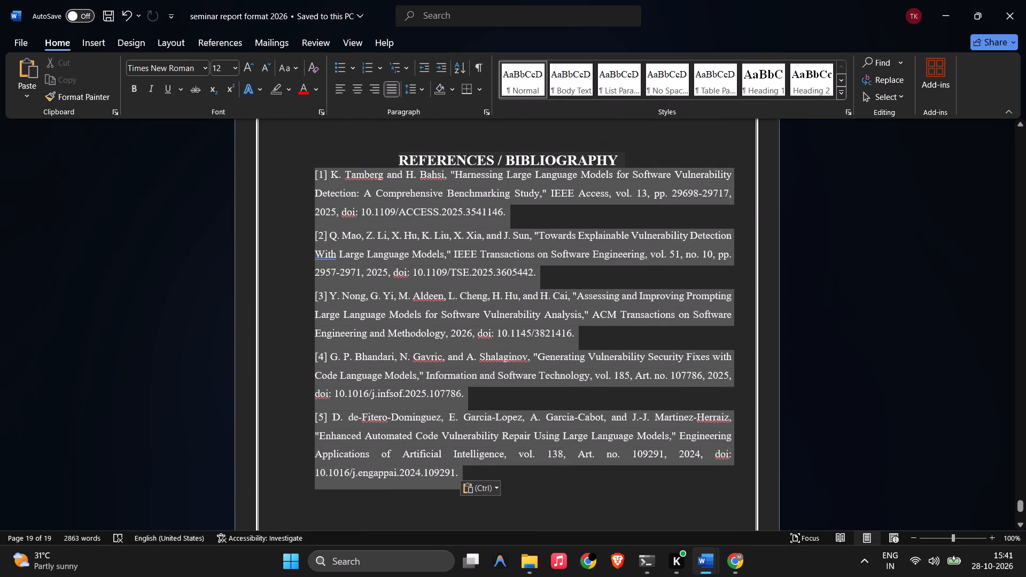
left_click_drag(311, 175, 311, 175)
left_click(388, 88)
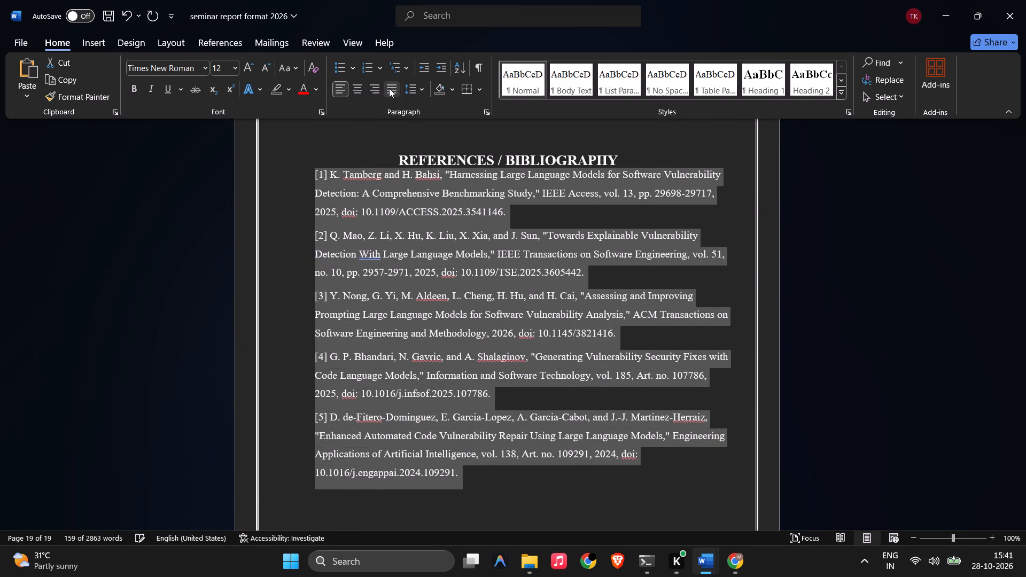
left_click(622, 166)
key("Return")
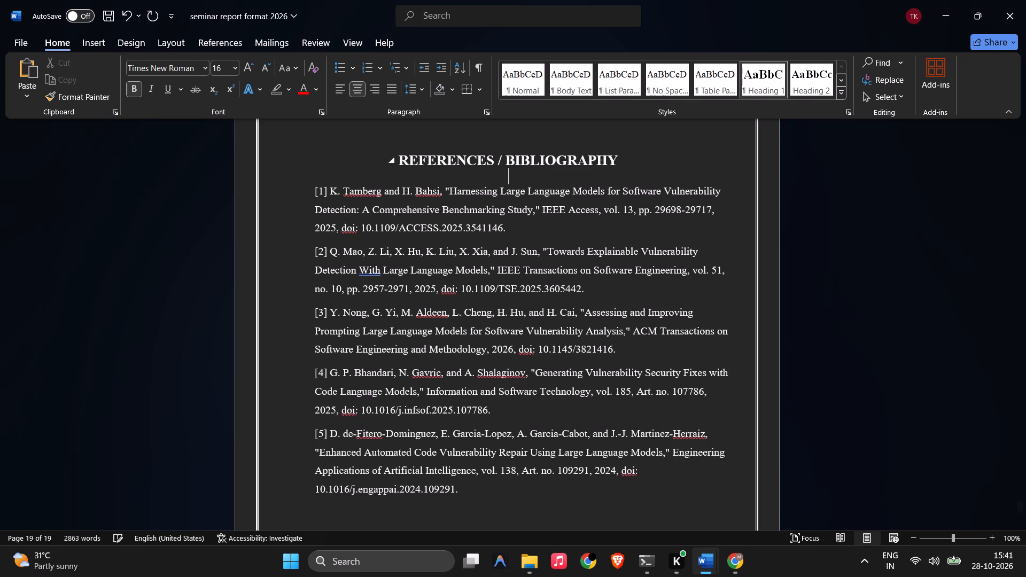
key("Return")
Insert a blank line between the two Chapter 7: Conclusion paragraphs and save the document.
scroll(624, 163, "up", 17)
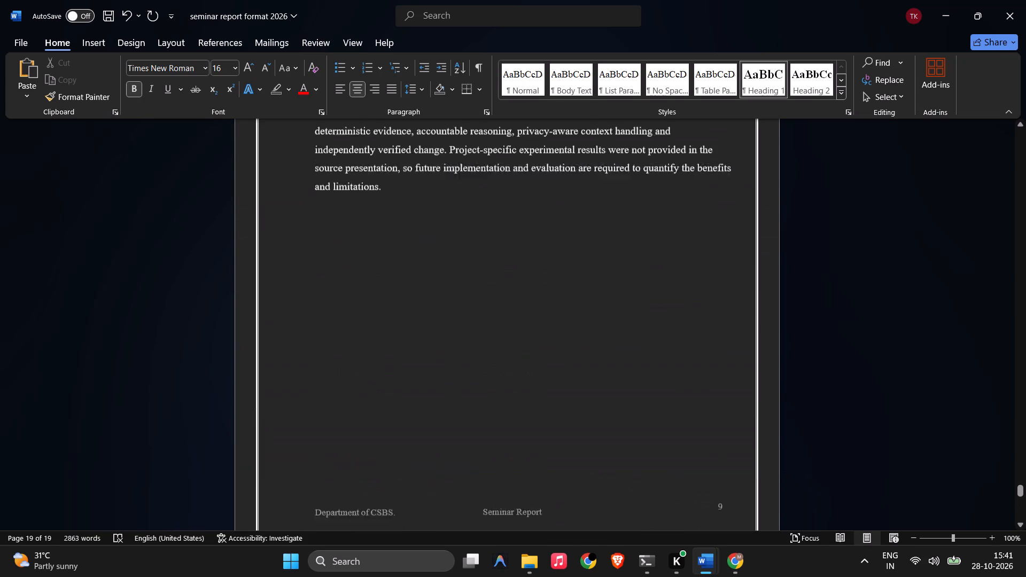
scroll(624, 163, "up", 11)
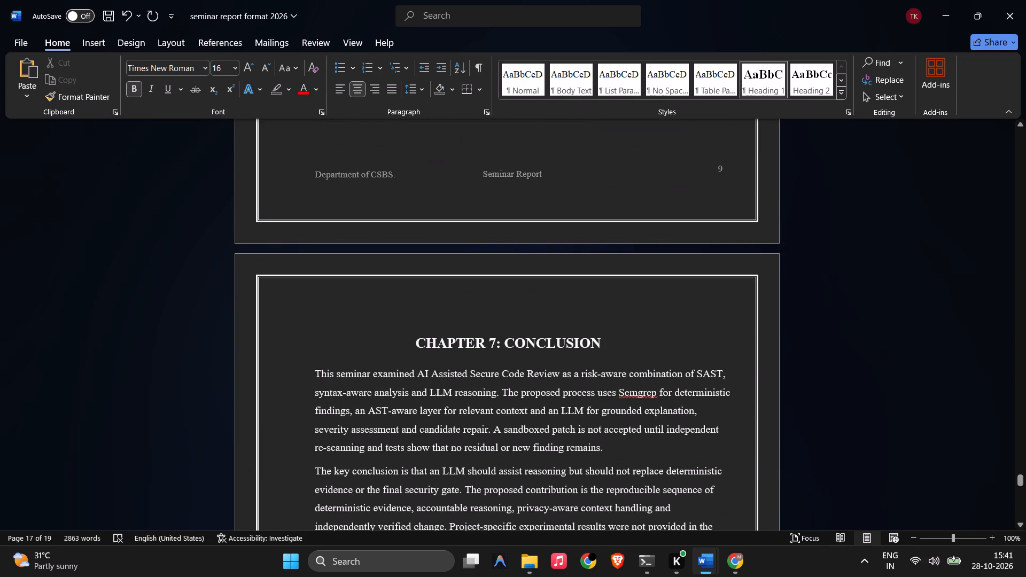
left_click(630, 451)
key("Return")
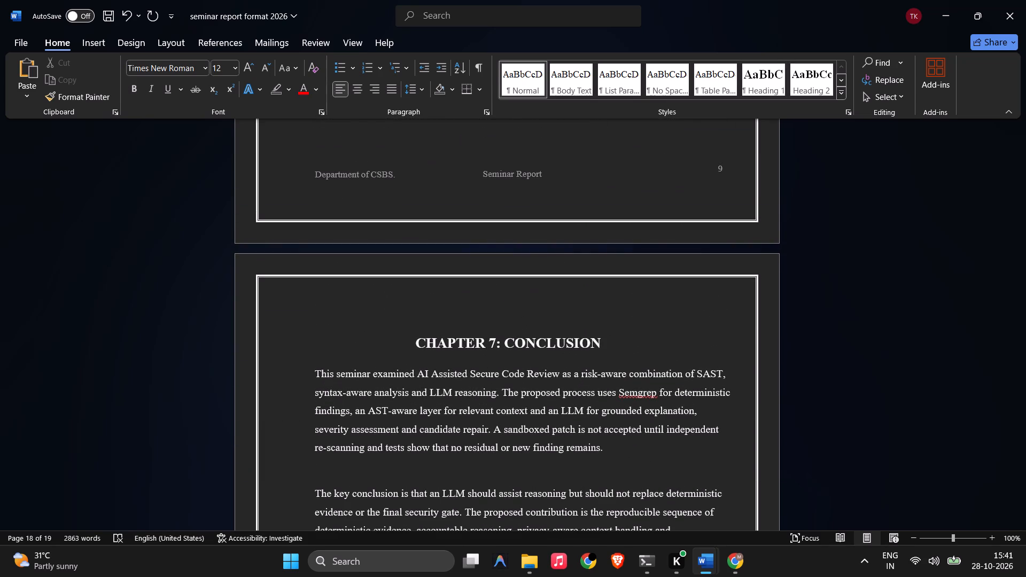
scroll(630, 451, "up", 6)
key("ctrl+s")
Delete the blank page and empty lines before the Chapter 6: Future Scope heading, and save the document.
scroll(630, 451, "up", 13)
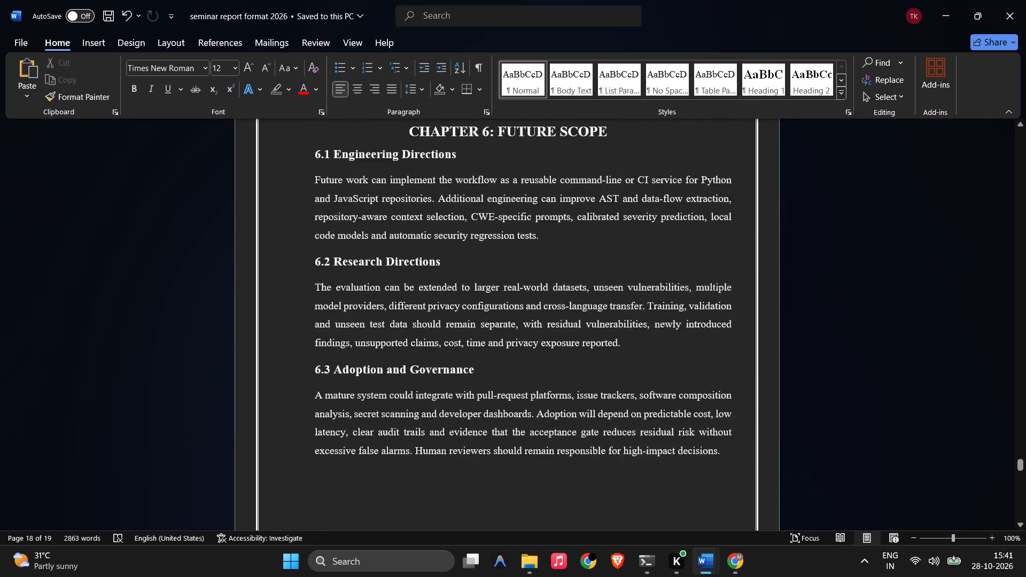
scroll(636, 459, "up", 20)
scroll(636, 459, "up", 15)
scroll(617, 484, "down", 7)
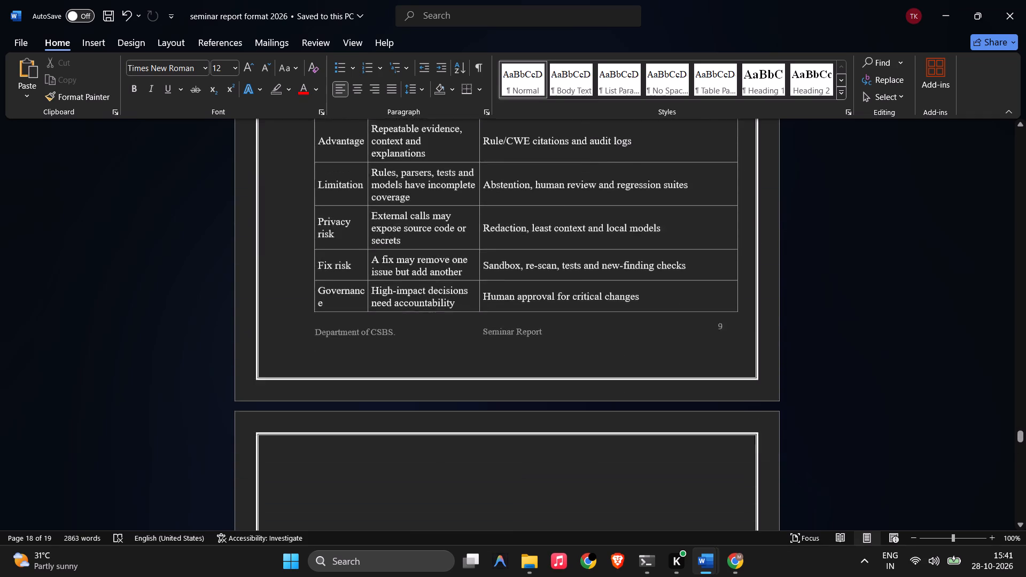
scroll(617, 484, "down", 20)
scroll(617, 484, "down", 9)
scroll(405, 219, "up", 13)
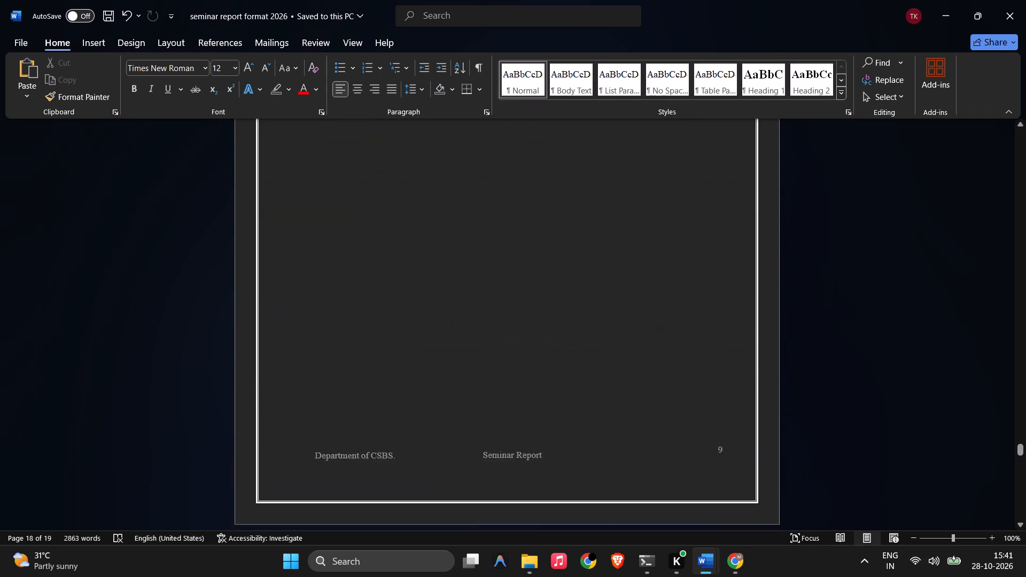
scroll(403, 224, "up", 12)
left_click(396, 379)
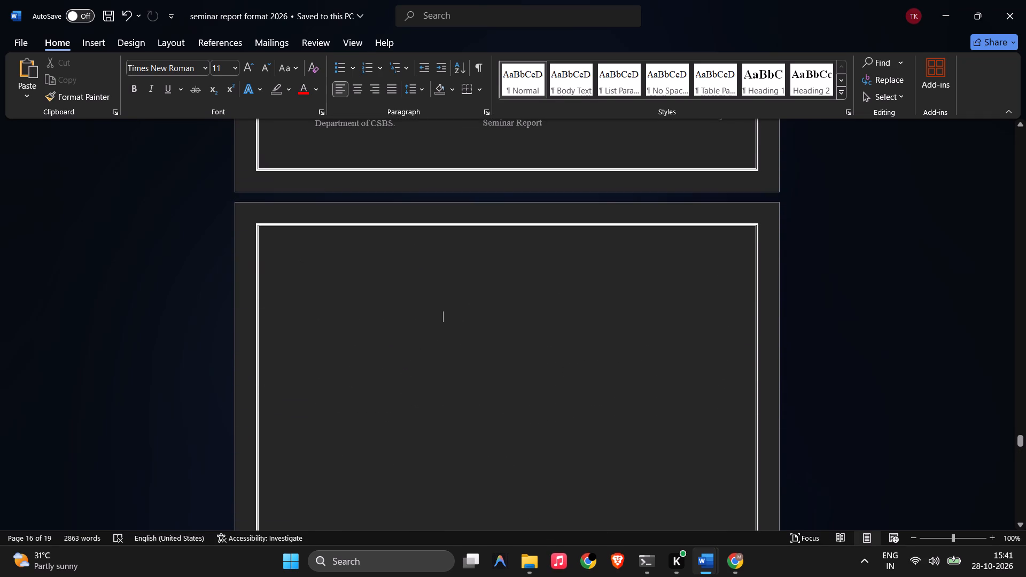
key("BackSpace")
key("BackSpace")
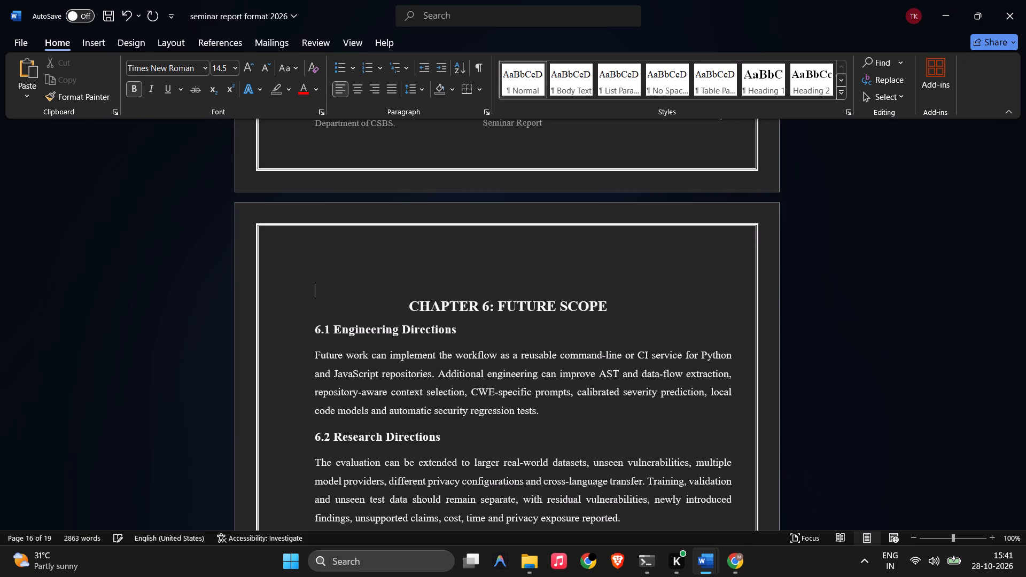
key("BackSpace")
key("BackSpace")
scroll(461, 314, "up", 15)
scroll(461, 314, "up", 9)
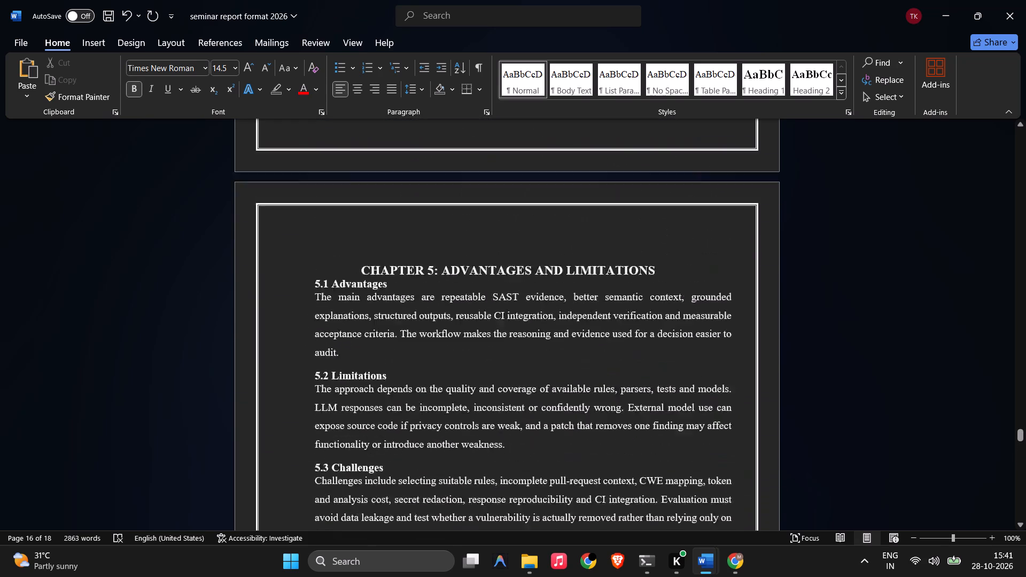
scroll(461, 314, "up", 20)
scroll(461, 314, "up", 4)
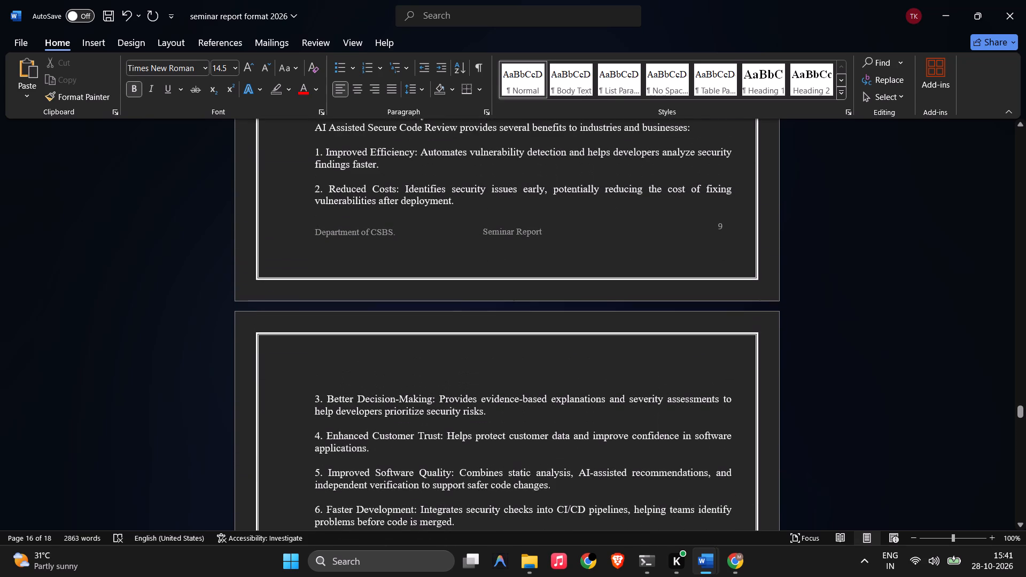
key("ctrl+s")
Delete the Fig. 4.1, Fig. 4.2, Fig. 5.1 and Fig. 6.1 rows from the List of Figures table.
scroll(883, 388, "up", 20)
scroll(883, 388, "up", 4)
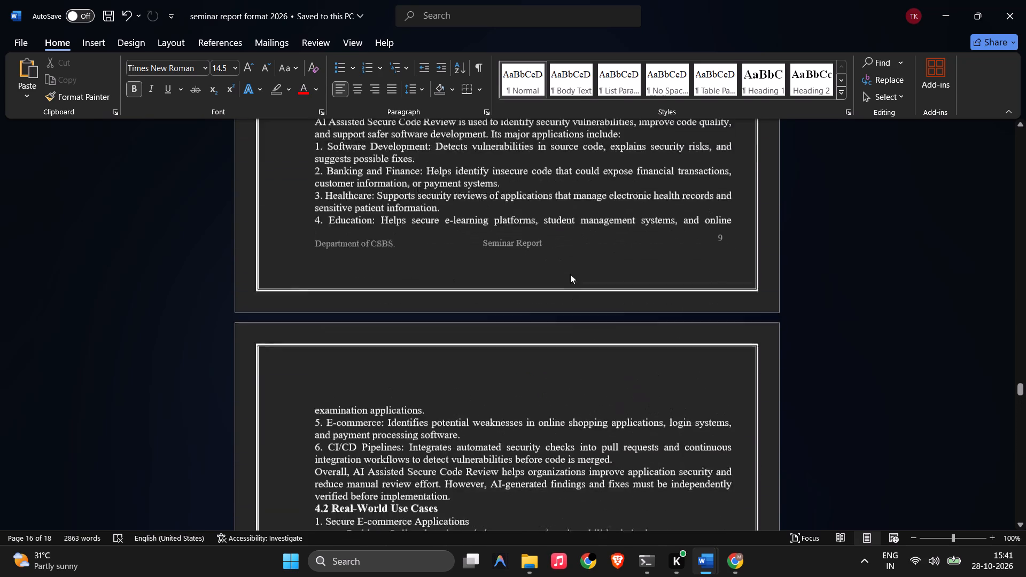
scroll(570, 274, "up", 20)
scroll(570, 274, "up", 20)
scroll(570, 274, "up", 2)
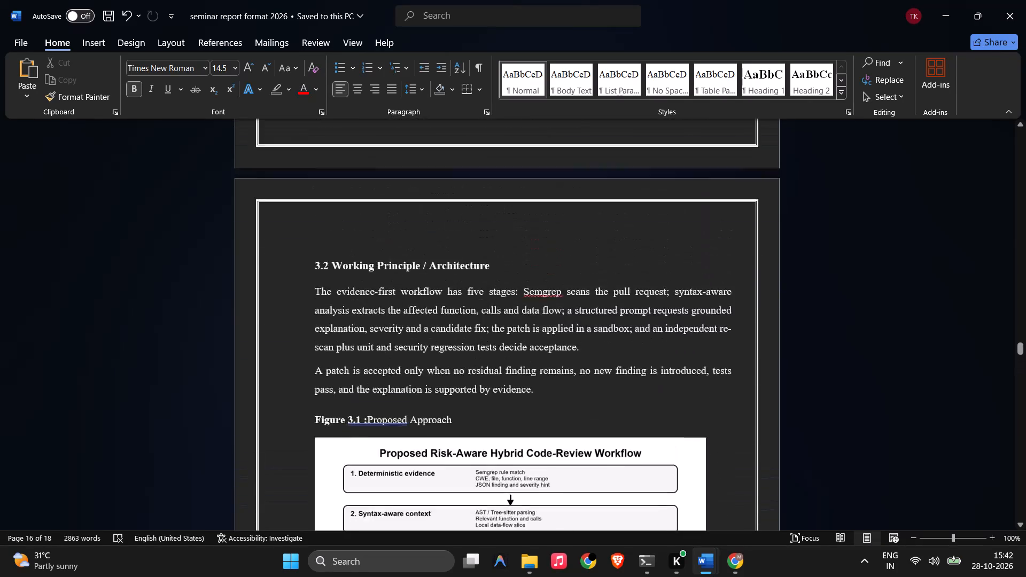
scroll(463, 214, "up", 20)
scroll(463, 214, "up", 20)
scroll(463, 214, "up", 1)
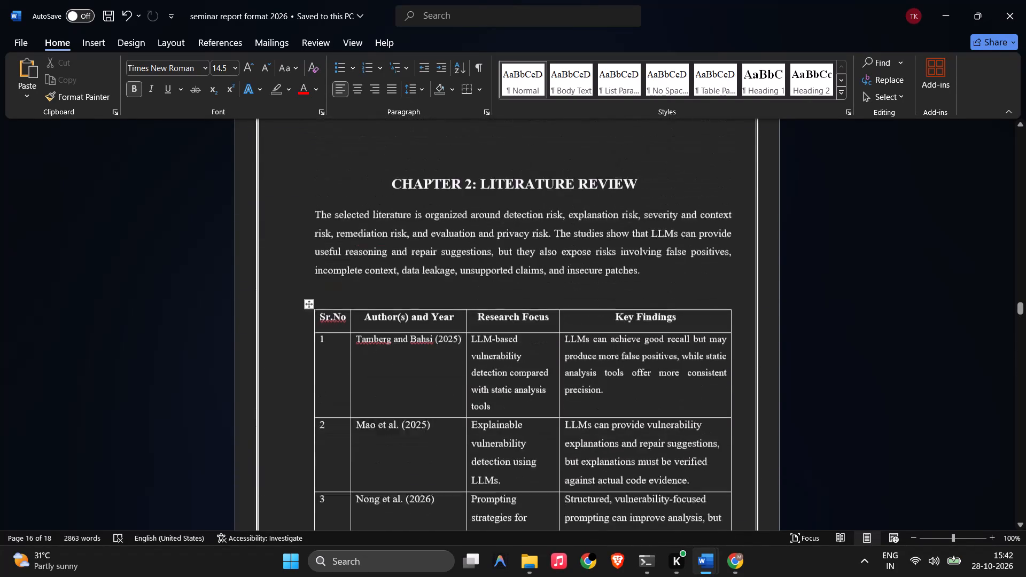
left_click_drag(1023, 309, 1023, 181)
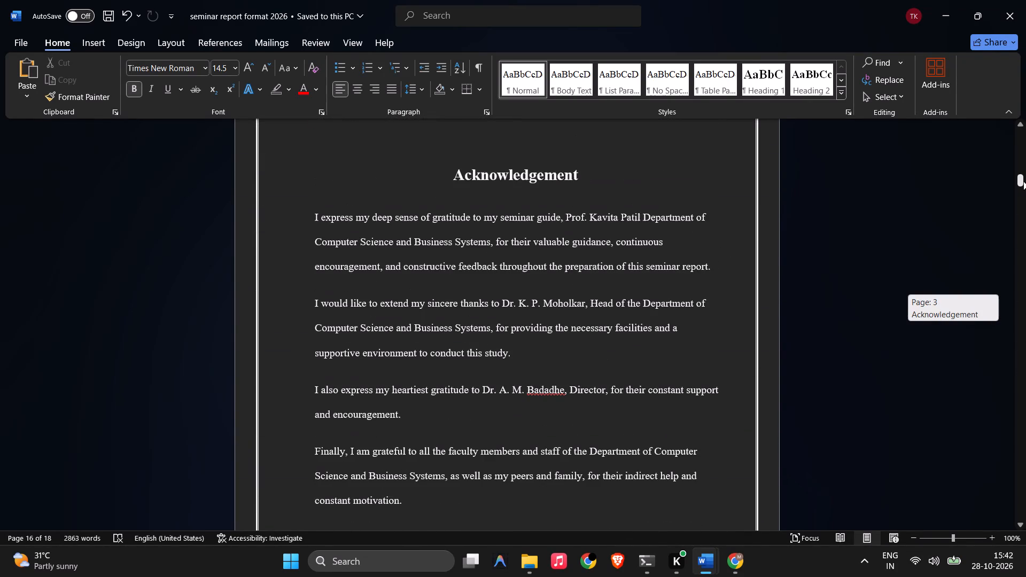
left_click_drag(1023, 181, 1020, 224)
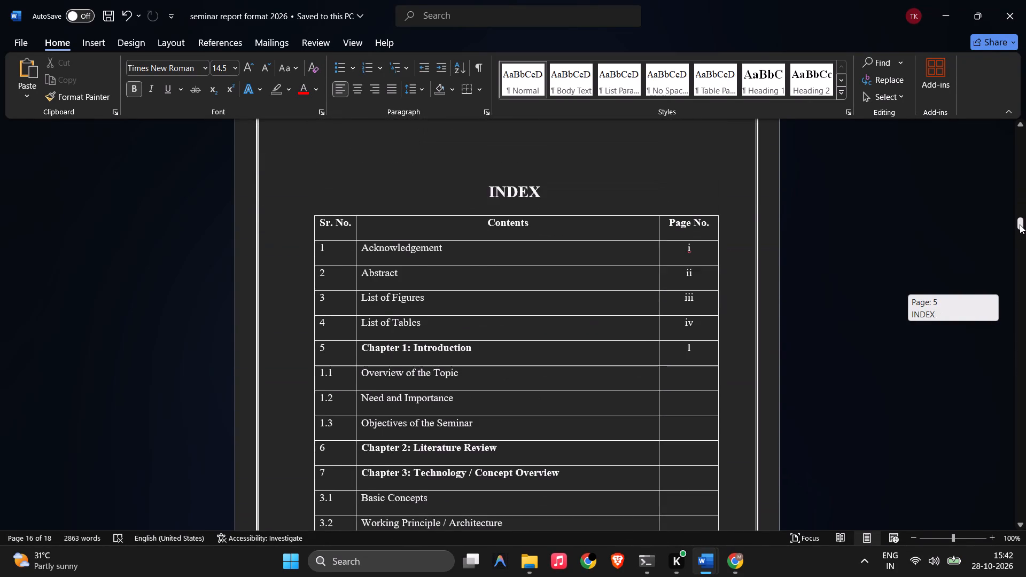
left_click_drag(1020, 224, 1020, 252)
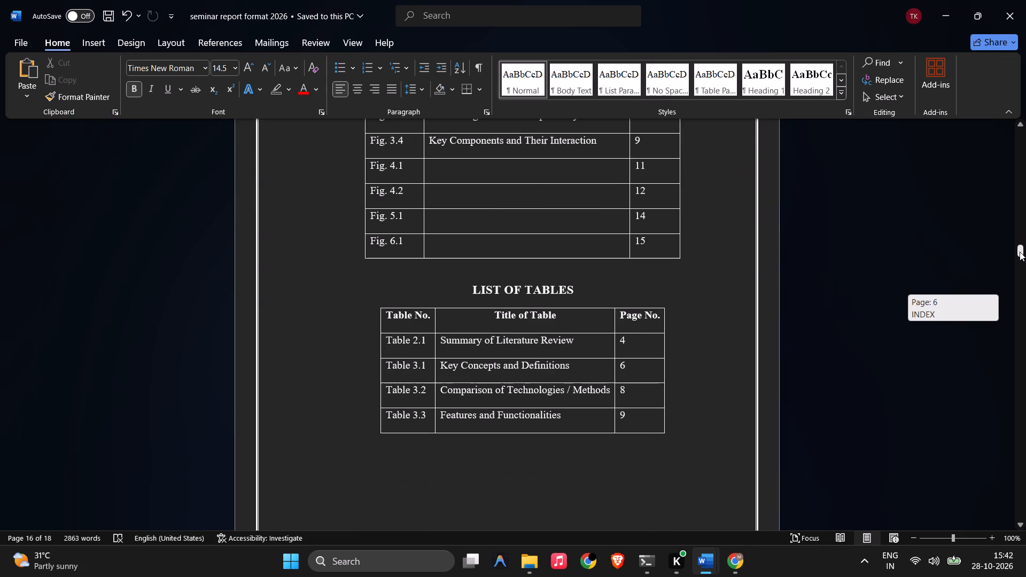
left_click_drag(1020, 252, 1024, 246)
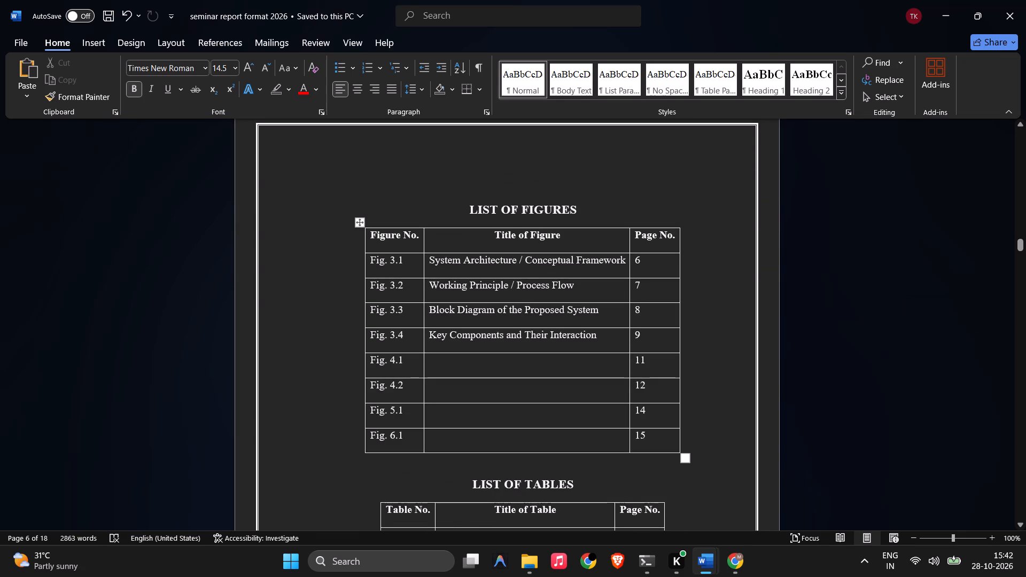
left_click_drag(370, 357, 650, 435)
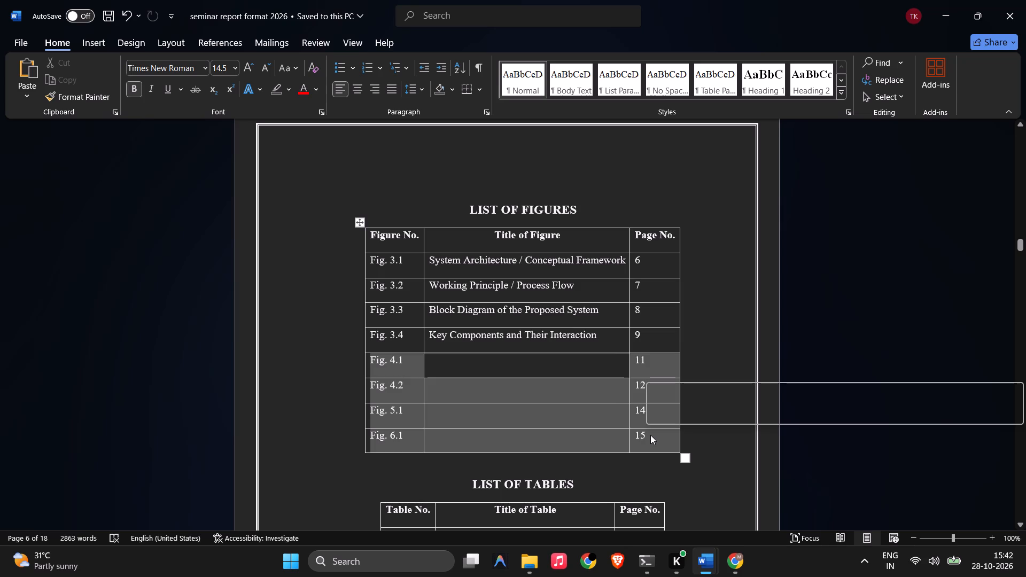
key("BackSpace")
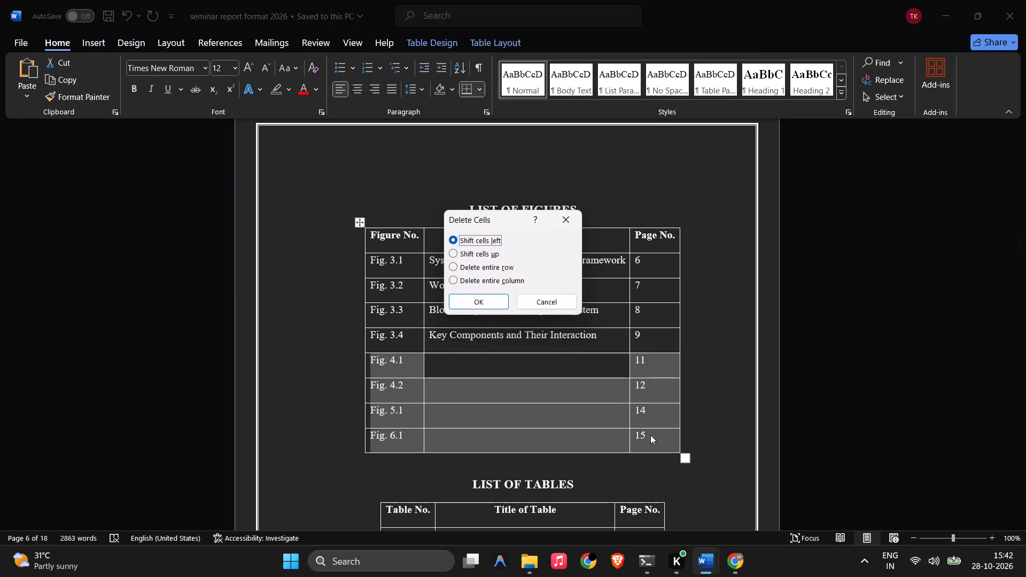
left_click(485, 305)
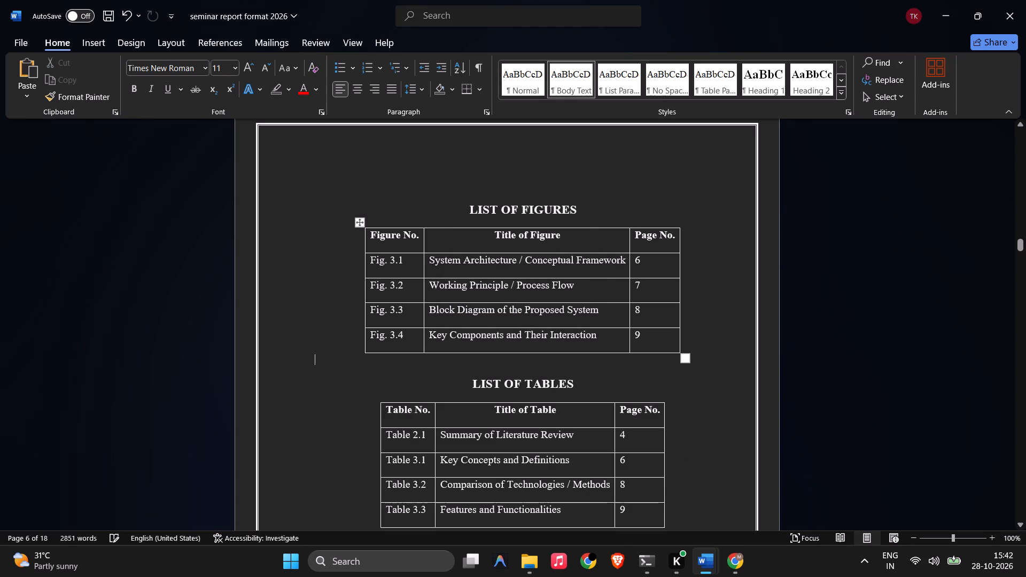
Review the List of Figures and List of Tables entries against the Chapter 1 and Chapter 2 pages.
scroll(485, 305, "down", 3)
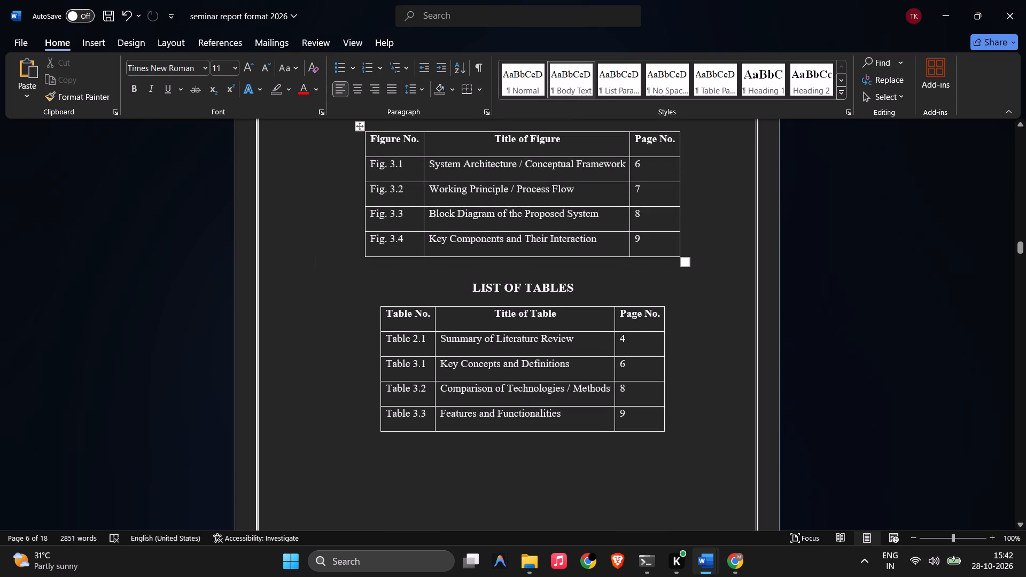
scroll(485, 305, "down", 1)
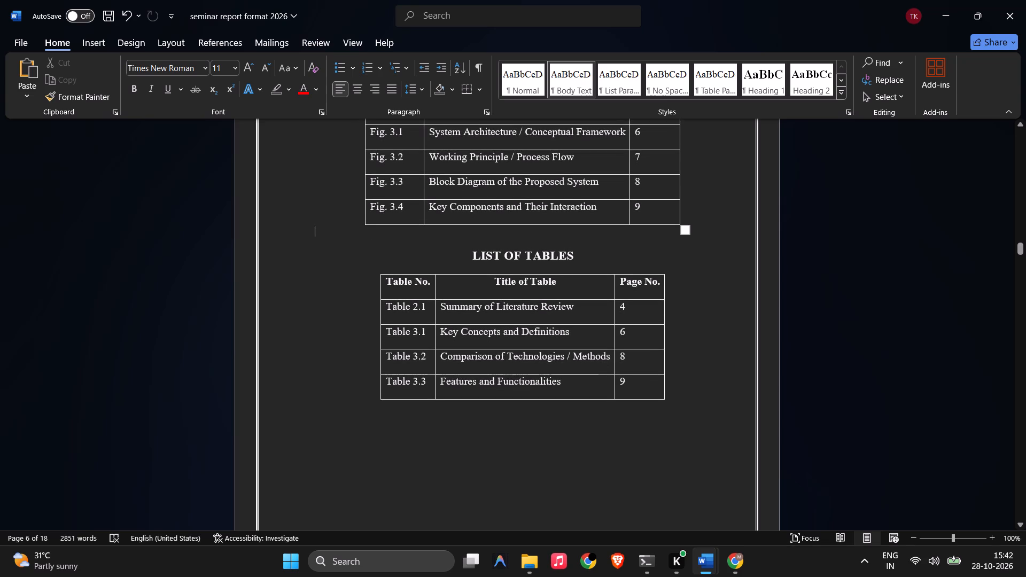
scroll(593, 289, "up", 3)
left_click(648, 201)
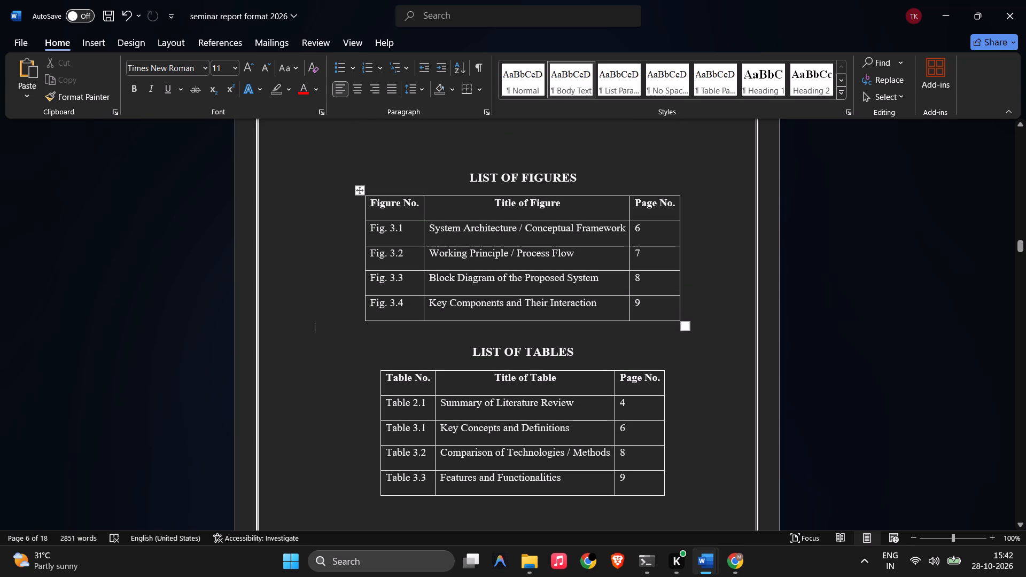
left_click(634, 205)
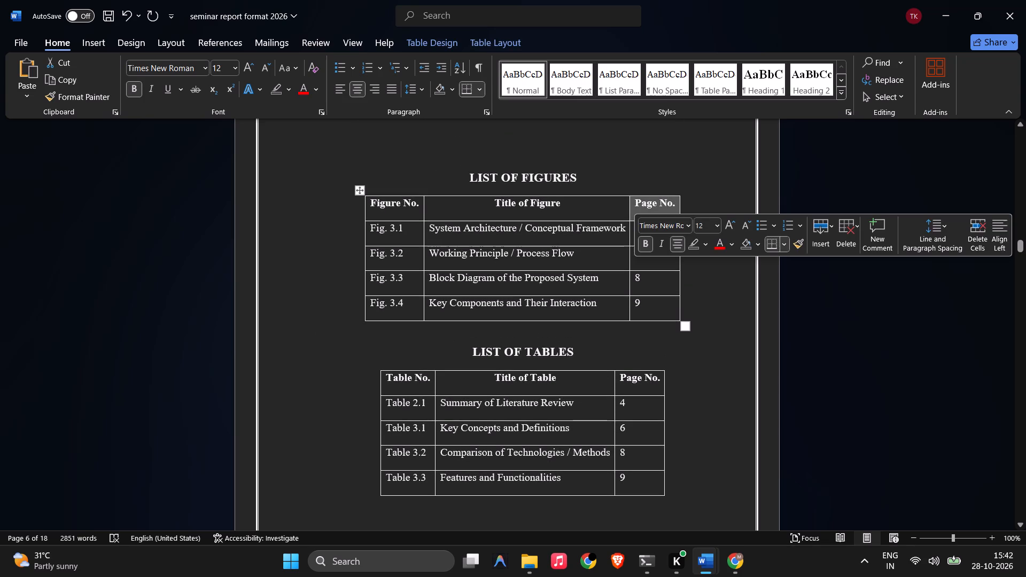
left_click(600, 214)
scroll(600, 214, "down", 4)
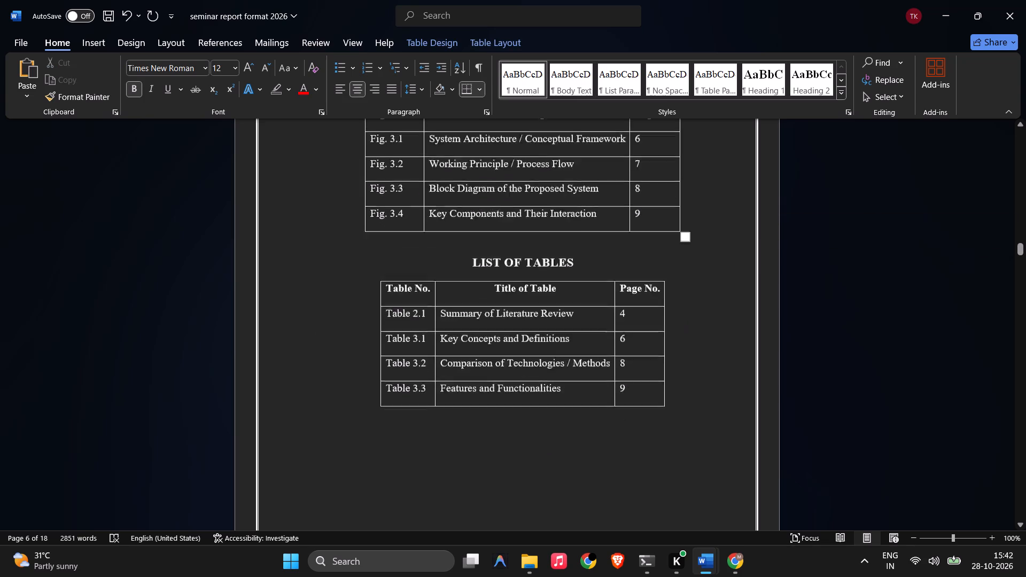
scroll(600, 215, "down", 1)
scroll(601, 215, "up", 5)
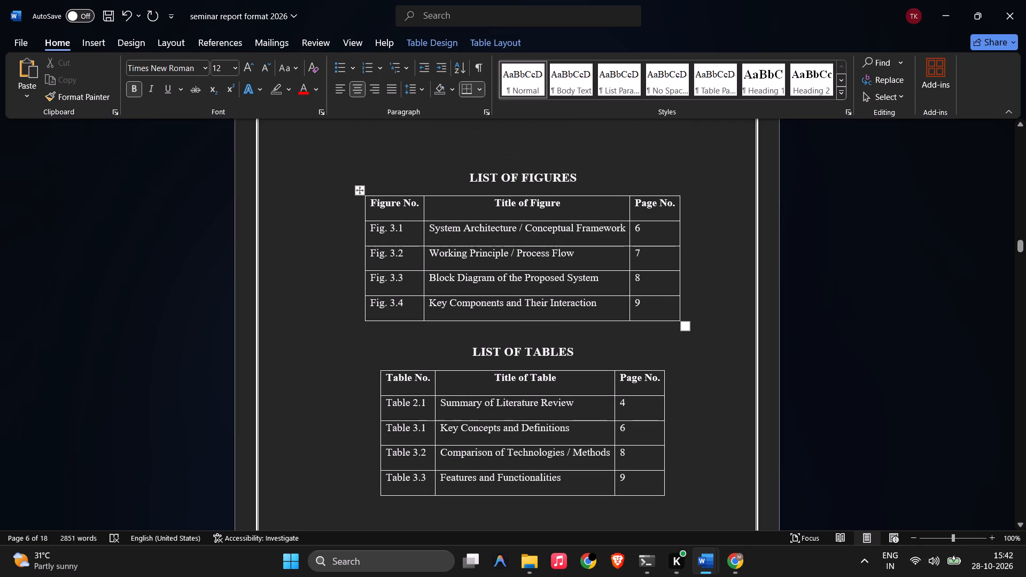
scroll(601, 215, "up", 10)
scroll(601, 215, "down", 14)
scroll(601, 220, "down", 8)
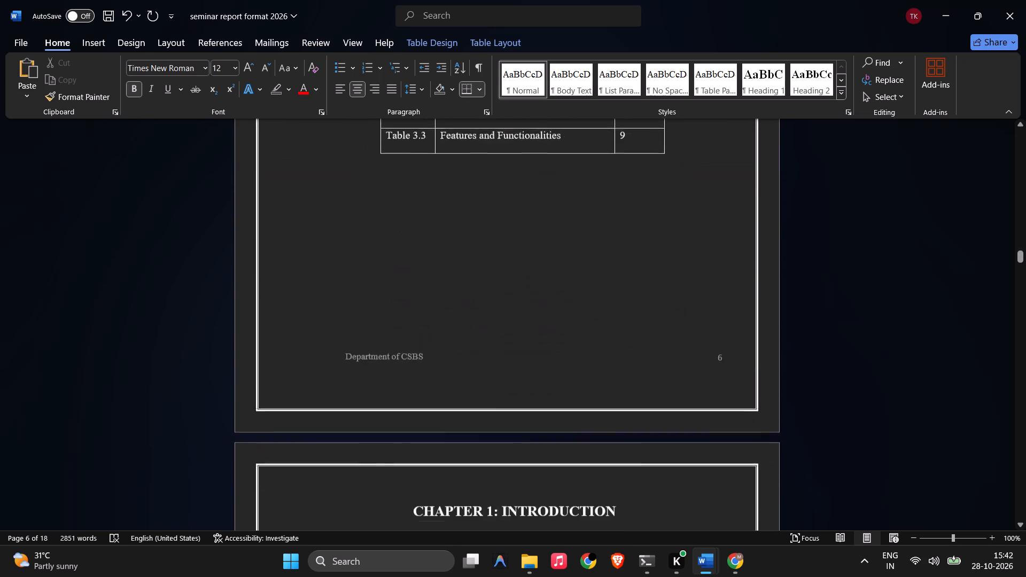
scroll(601, 220, "down", 20)
scroll(601, 220, "down", 20)
scroll(601, 220, "down", 11)
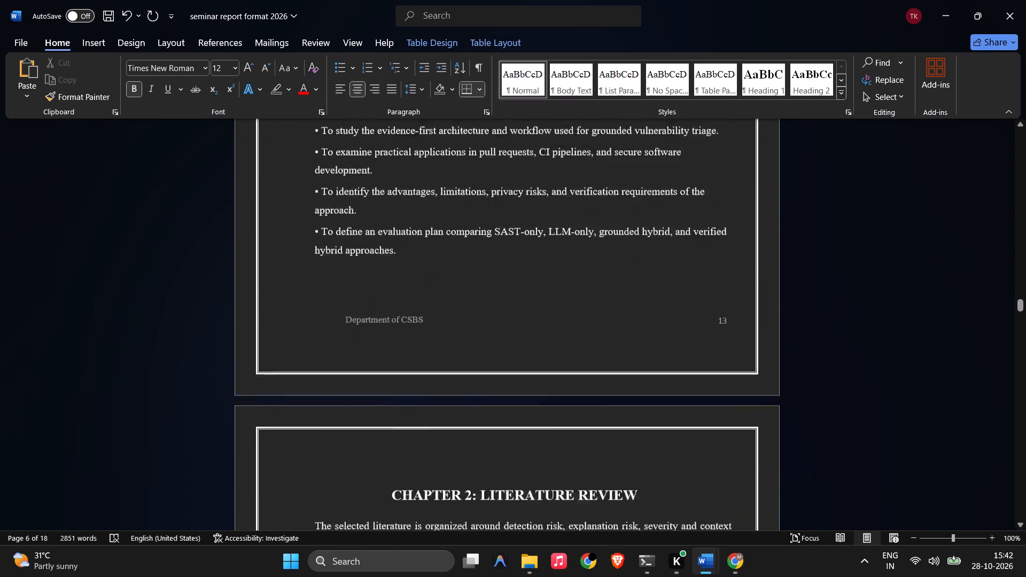
scroll(661, 271, "down", 8)
scroll(661, 271, "down", 14)
scroll(662, 271, "up", 1)
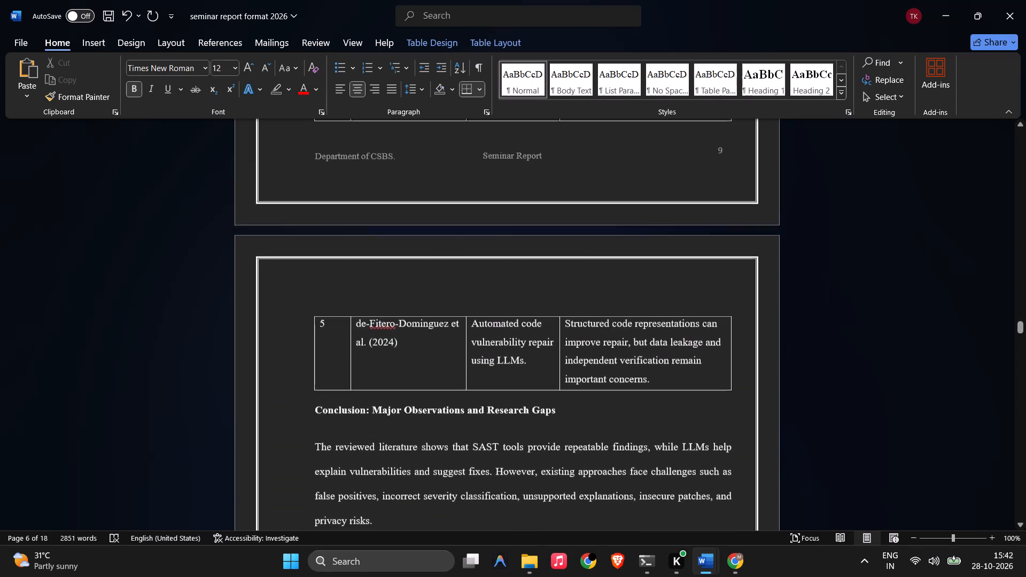
scroll(662, 271, "up", 18)
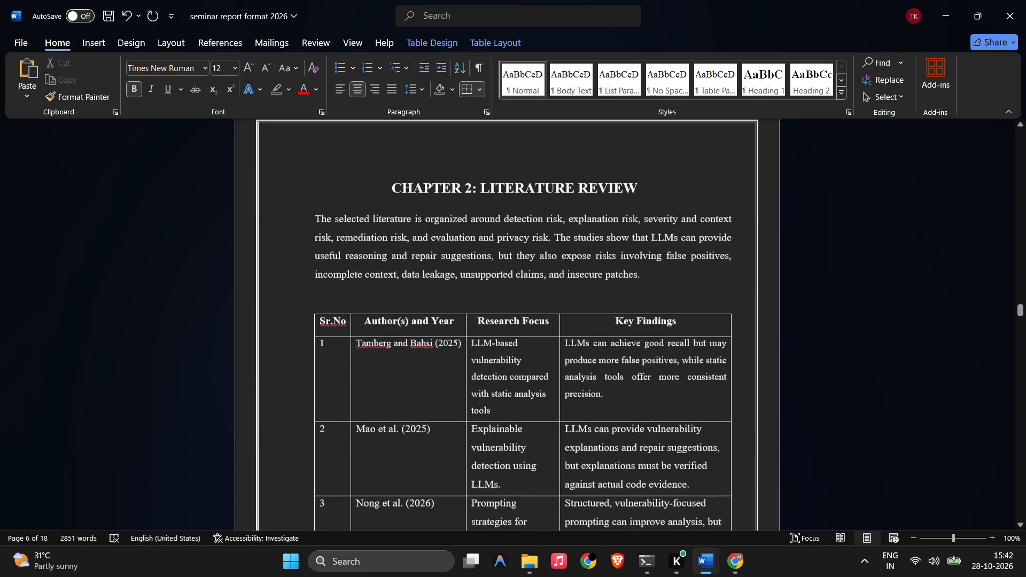
scroll(662, 271, "up", 20)
scroll(662, 271, "up", 17)
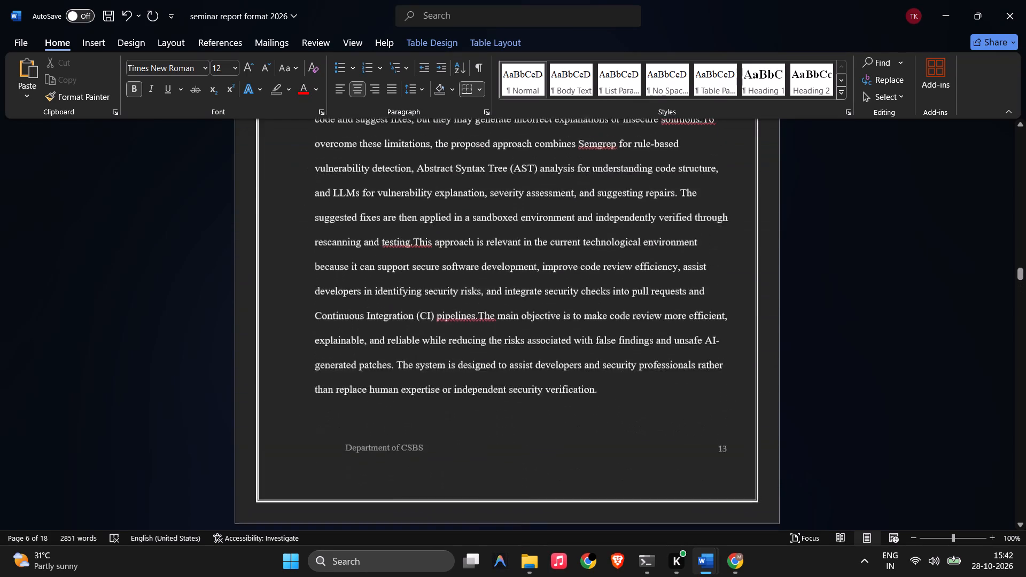
scroll(662, 271, "up", 20)
scroll(662, 271, "up", 8)
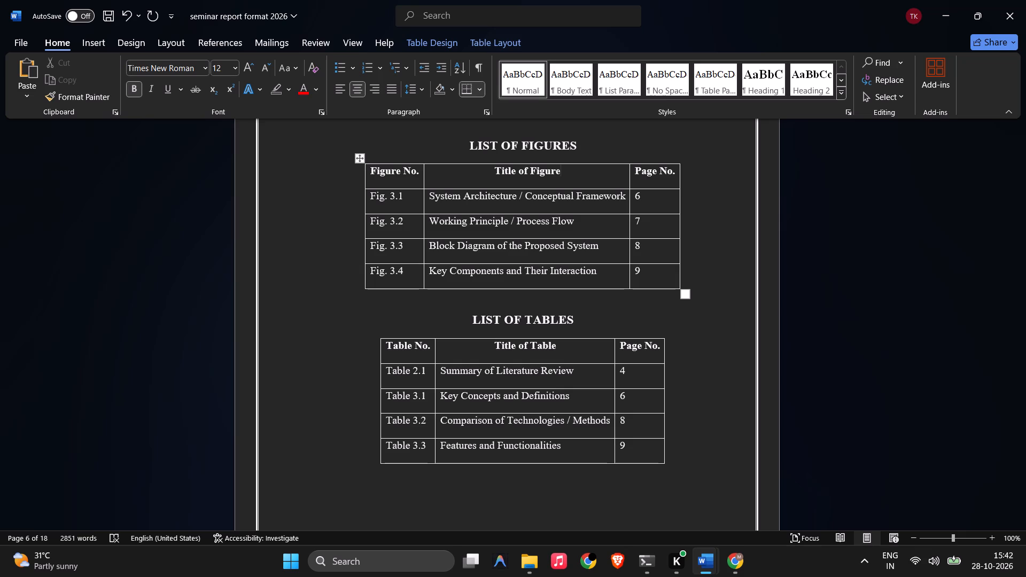
Glance at the seminar reportg document, return to seminar report format 2026 and save it.
key("alt+Tab")
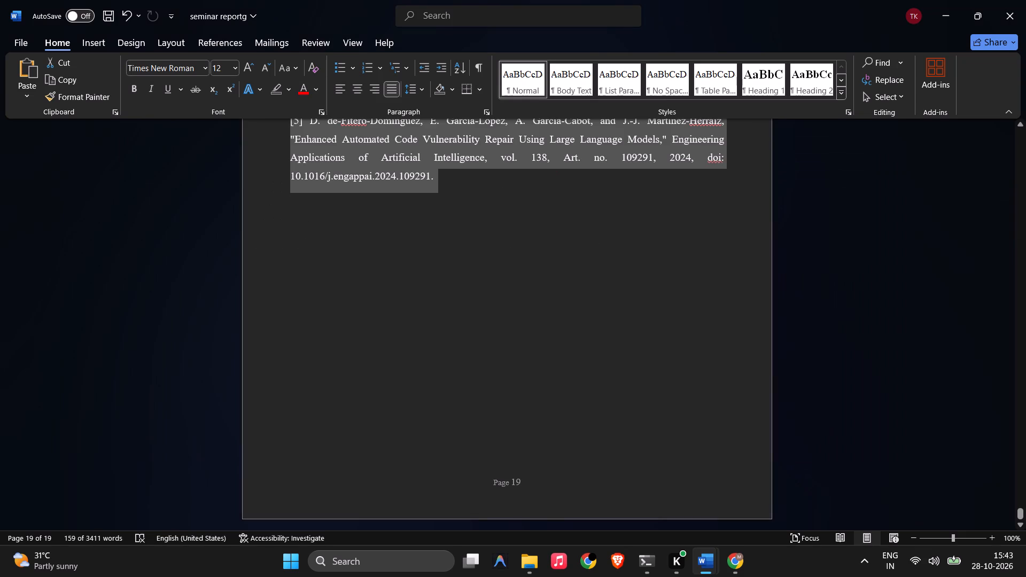
key("alt+Tab")
key("ctrl+s")
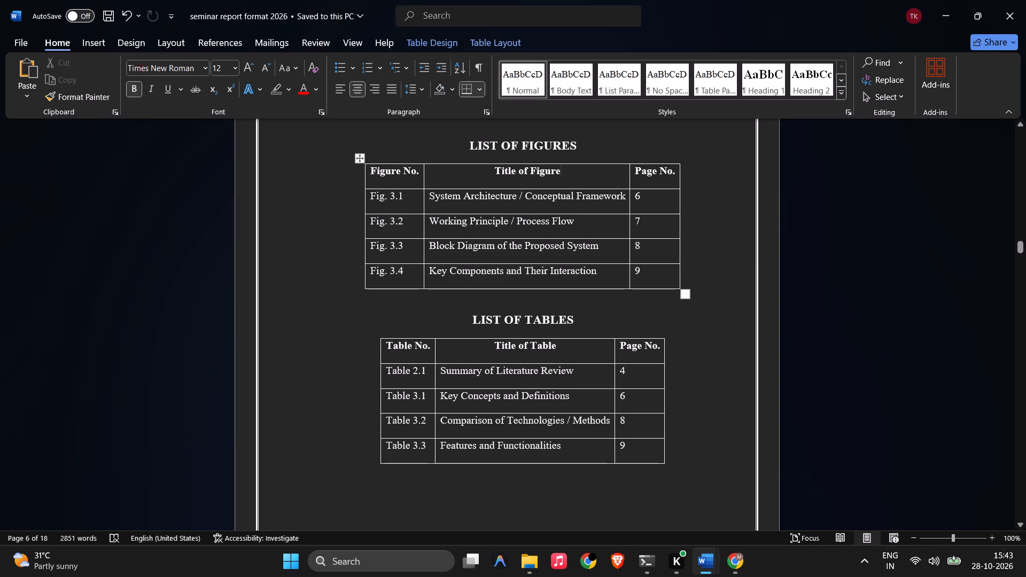
key("ctrl+s")
Examine Chapters 1 to 3, including the literature review table and the page footers.
scroll(704, 309, "down", 20)
scroll(704, 309, "down", 20)
scroll(704, 309, "down", 8)
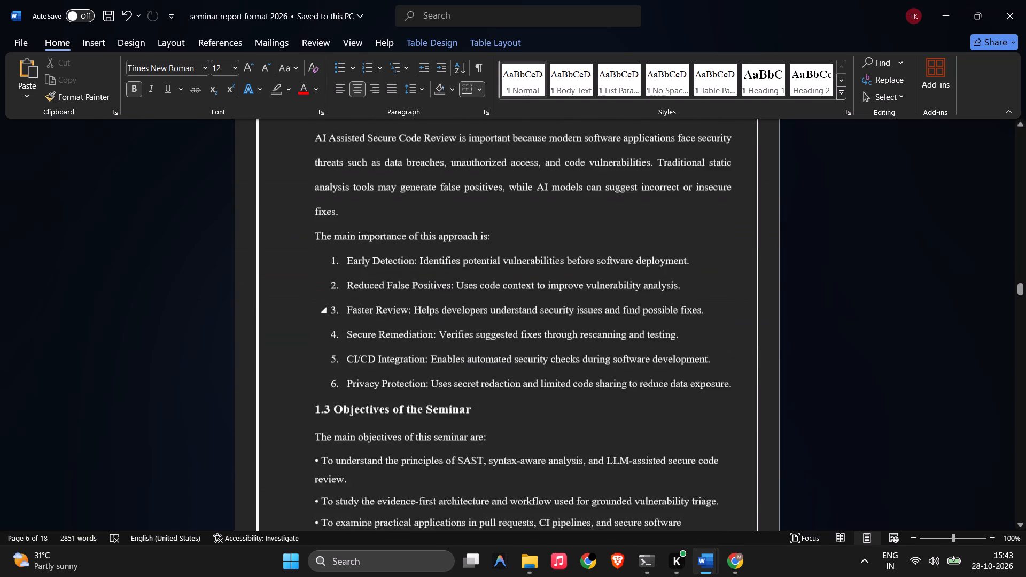
scroll(704, 313, "down", 20)
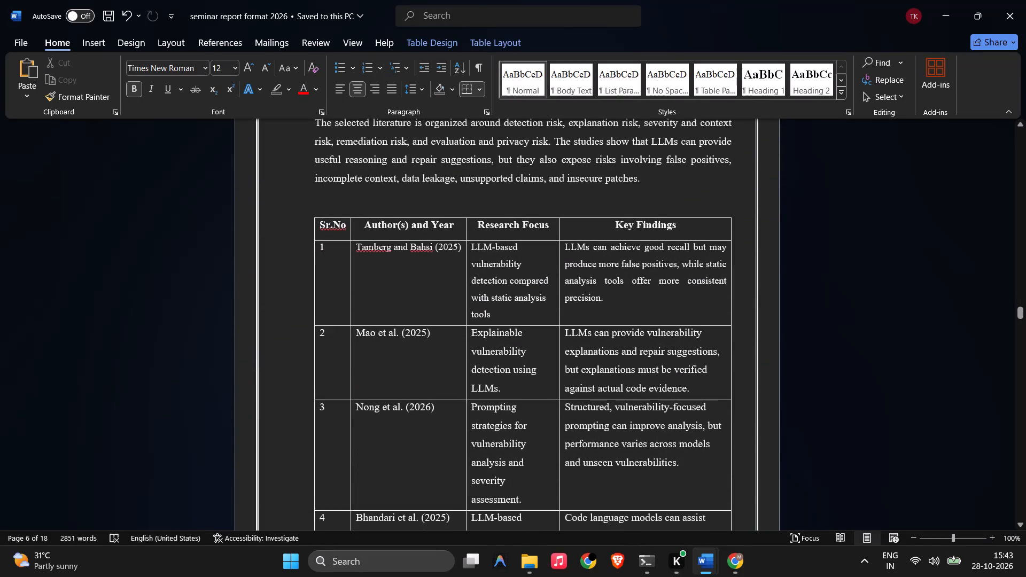
scroll(705, 319, "up", 2)
scroll(704, 321, "down", 20)
scroll(704, 321, "down", 13)
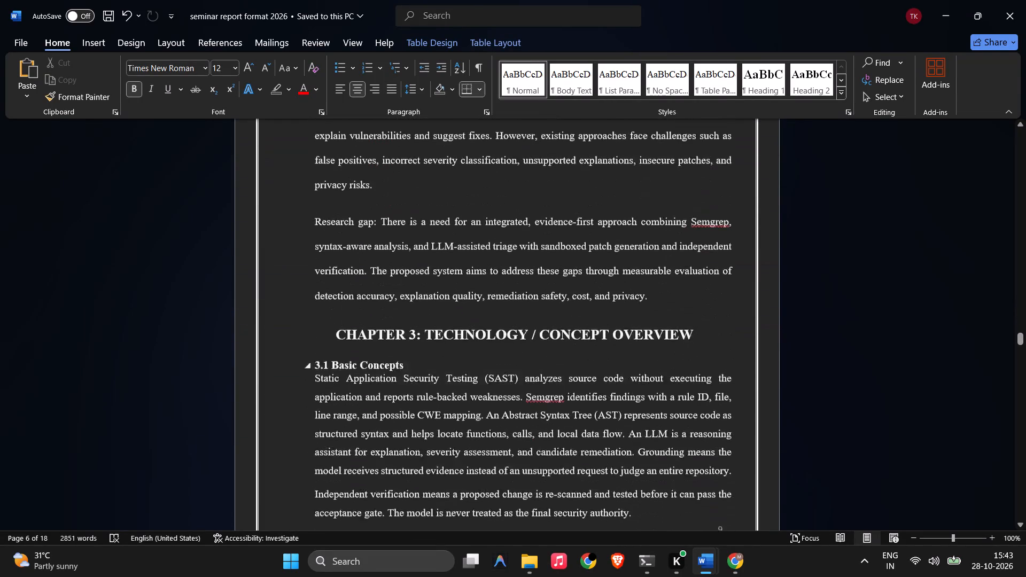
scroll(702, 323, "down", 20)
scroll(702, 326, "up", 6)
scroll(702, 326, "down", 14)
scroll(702, 326, "up", 20)
scroll(702, 326, "up", 6)
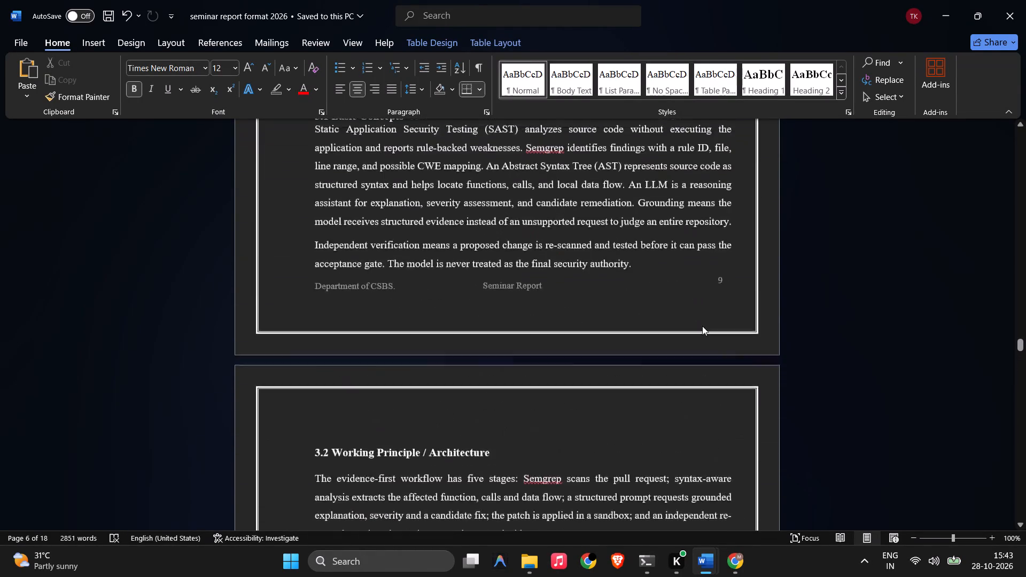
Delete the Page No. column from the List of Figures table.
scroll(702, 326, "up", 20)
scroll(702, 326, "up", 20)
scroll(702, 326, "up", 8)
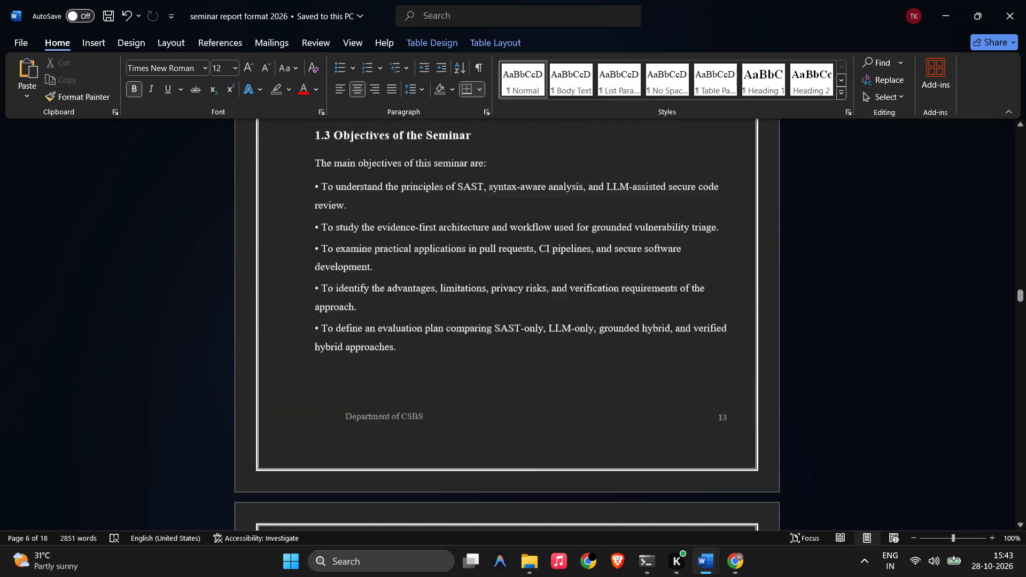
scroll(696, 323, "up", 20)
scroll(696, 323, "up", 20)
scroll(696, 323, "up", 8)
middle_click(690, 324)
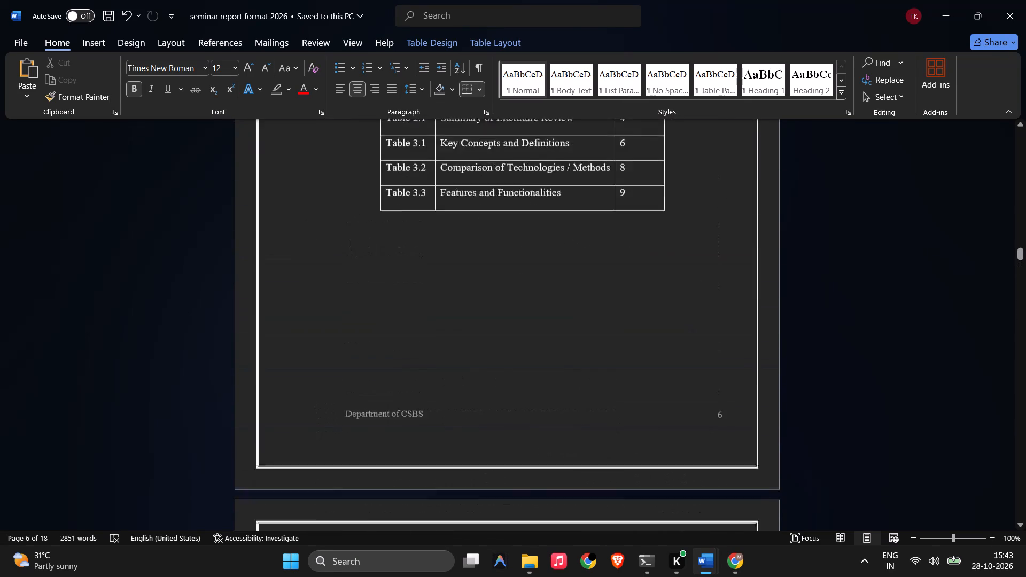
scroll(677, 302, "up", 10)
left_click_drag(633, 298, 657, 385)
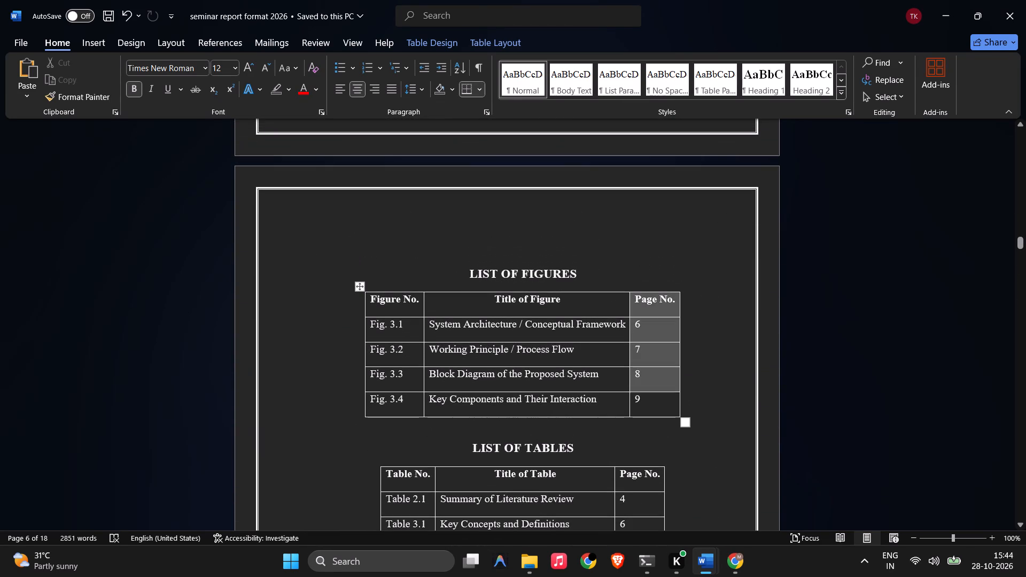
left_click_drag(657, 385, 661, 412)
key("BackSpace")
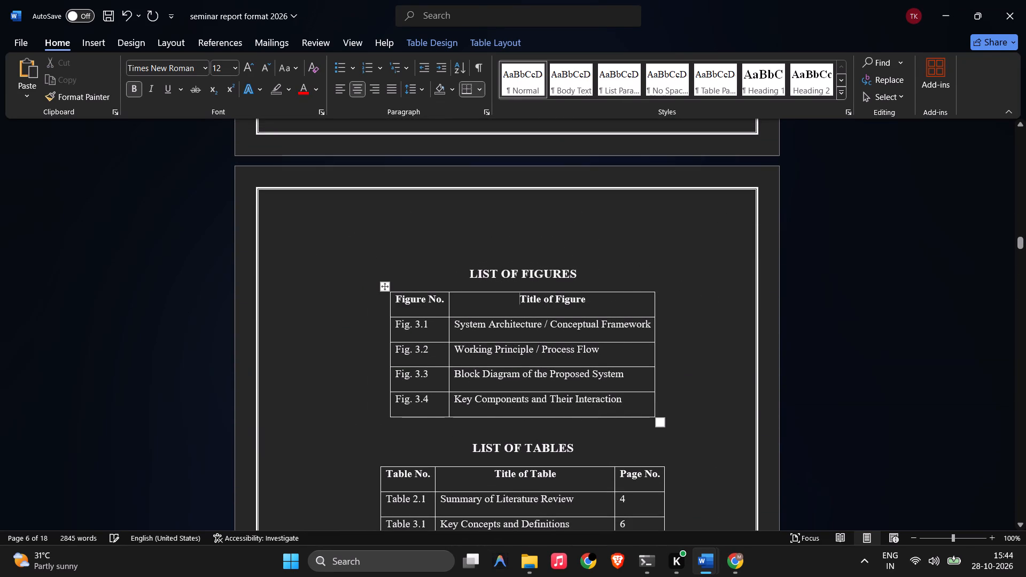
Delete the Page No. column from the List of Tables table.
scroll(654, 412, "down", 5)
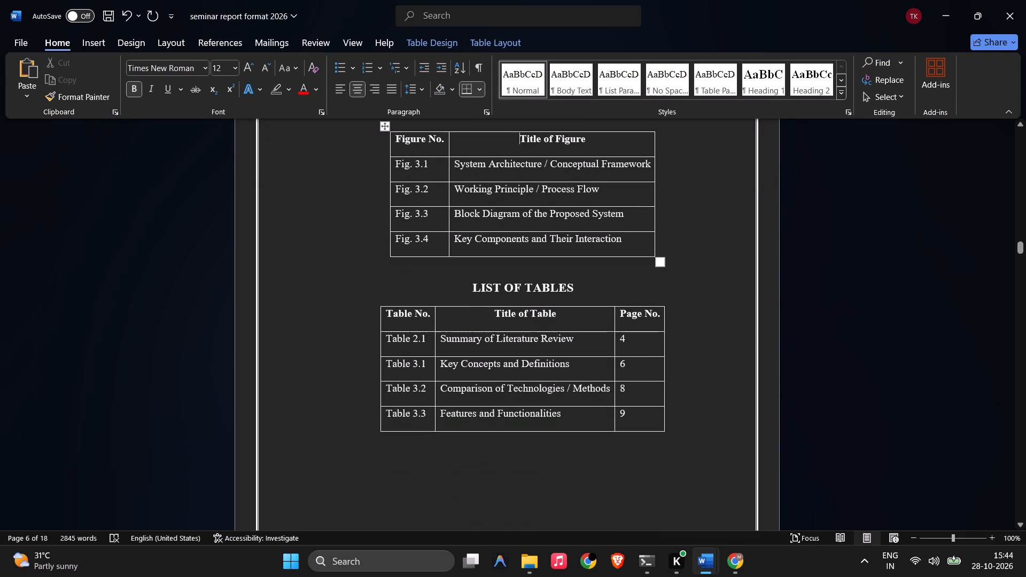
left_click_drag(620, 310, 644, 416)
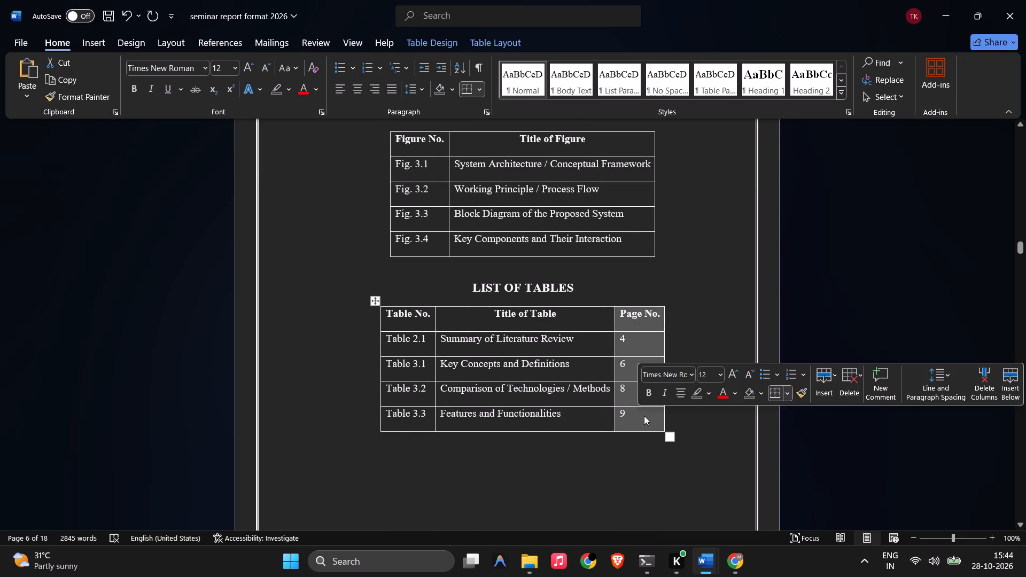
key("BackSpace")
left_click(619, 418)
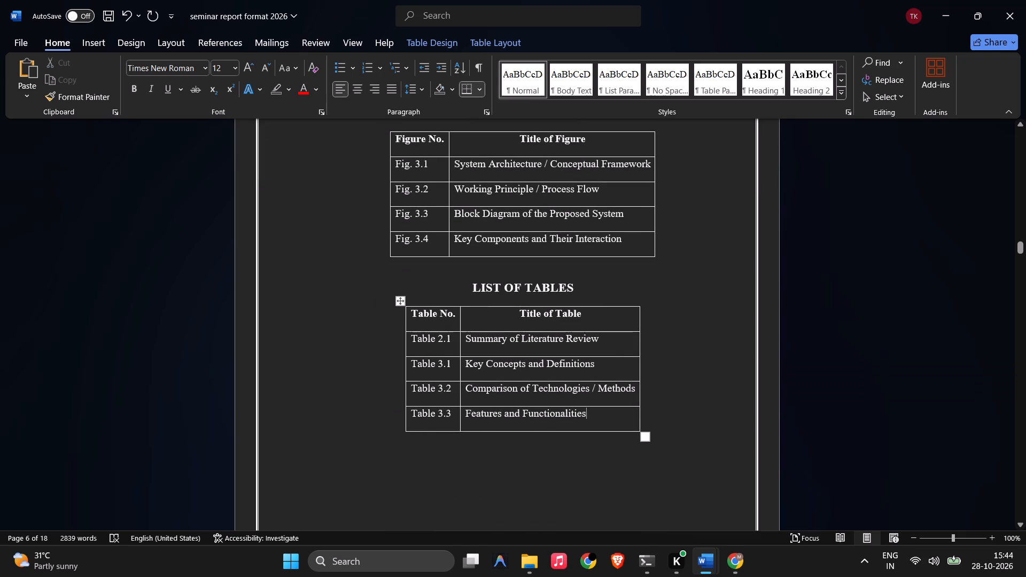
Delete the List of Figures and List of Tables headings and tables, plus the leftover blank lines before Chapter 1.
scroll(619, 418, "up", 5)
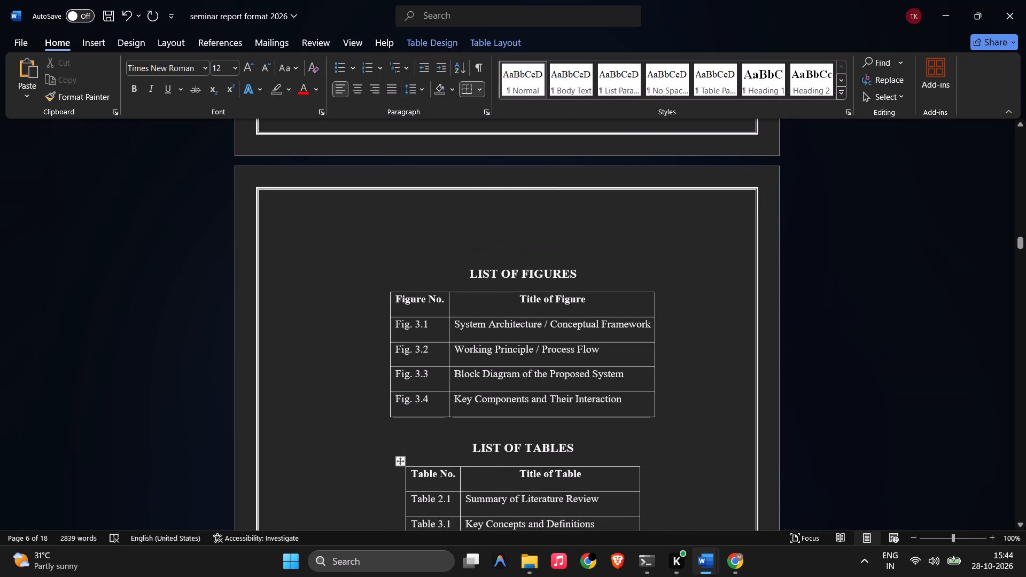
left_click_drag(390, 270, 496, 421)
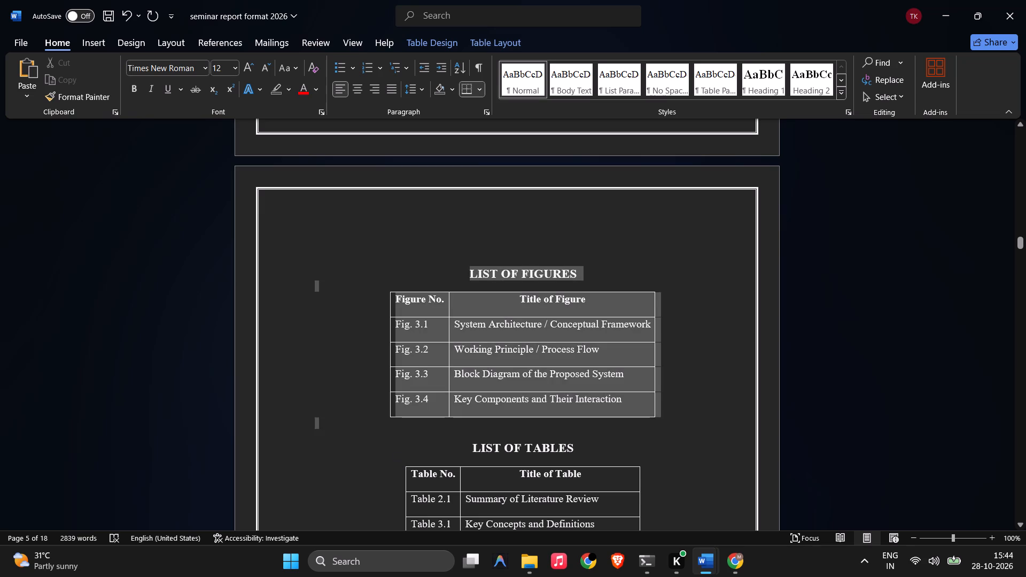
left_click_drag(496, 421, 569, 466)
scroll(498, 422, "down", 4)
key("BackSpace")
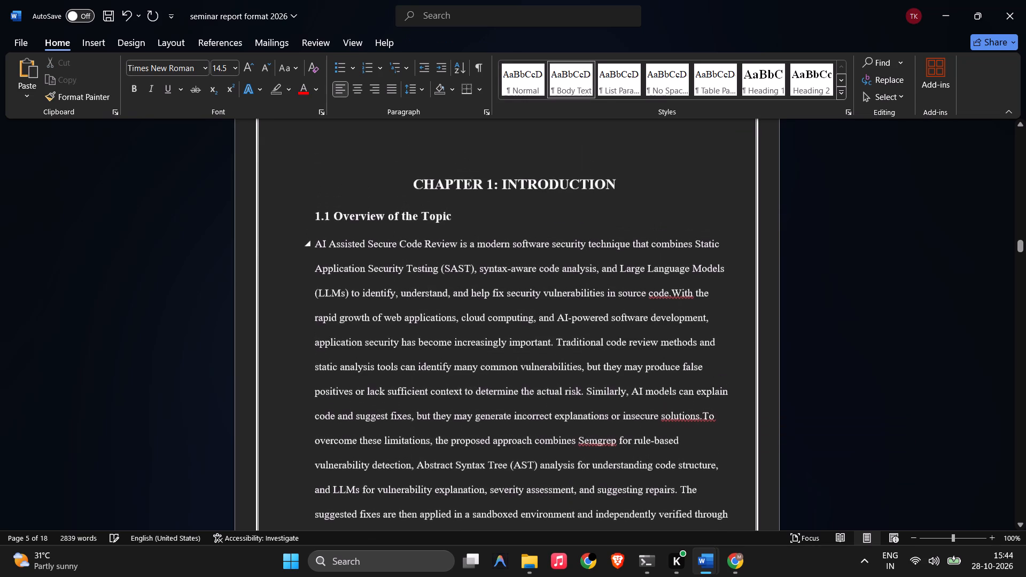
scroll(541, 416, "up", 5)
key("BackSpace")
key("BackSpace")
key("BackSpace")
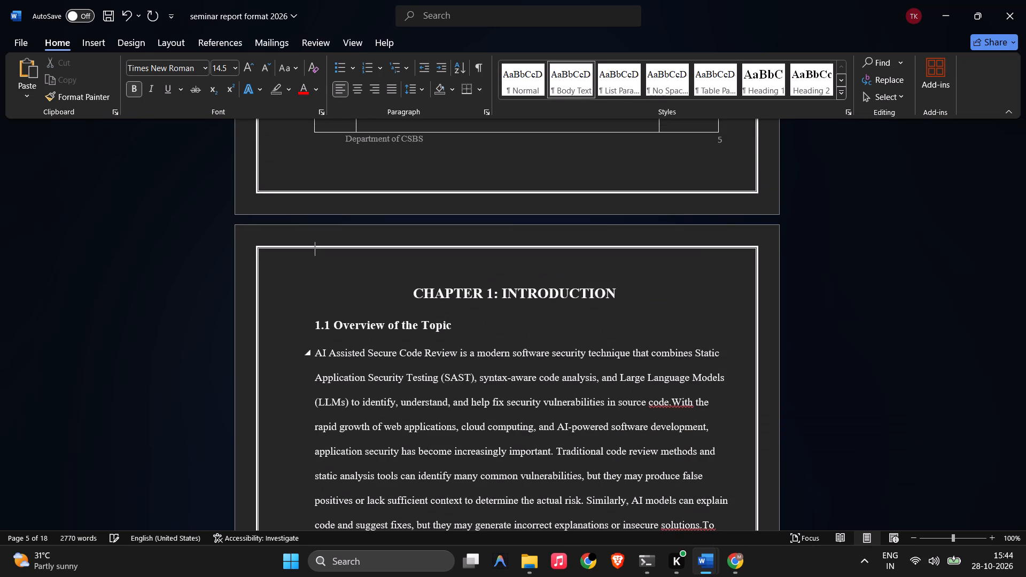
key("BackSpace")
Examine the footer page numbers from the Certificate page through the Index to the Chapter 1 pages.
scroll(541, 416, "up", 4)
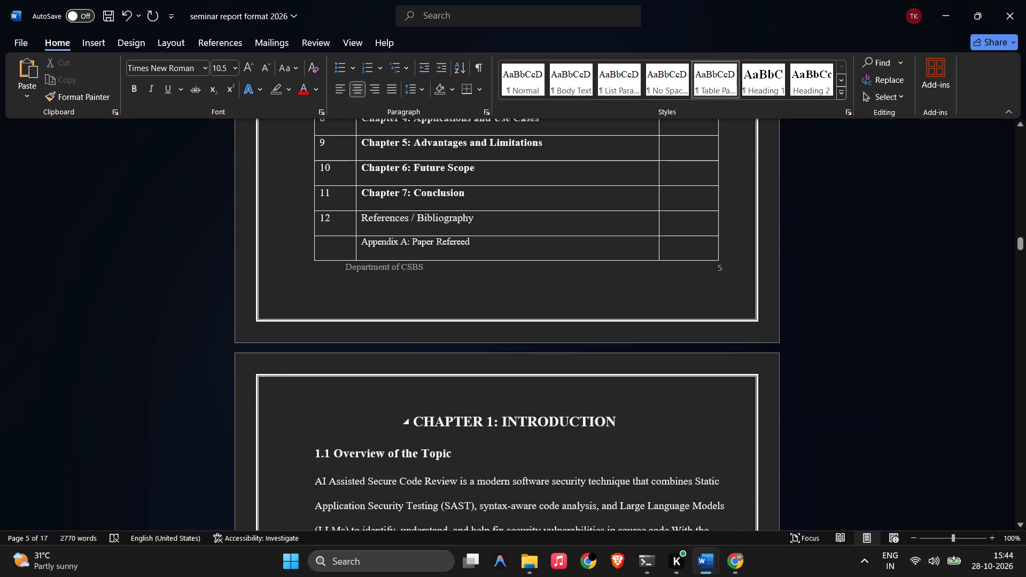
scroll(541, 416, "up", 5)
scroll(541, 416, "down", 20)
scroll(541, 416, "down", 6)
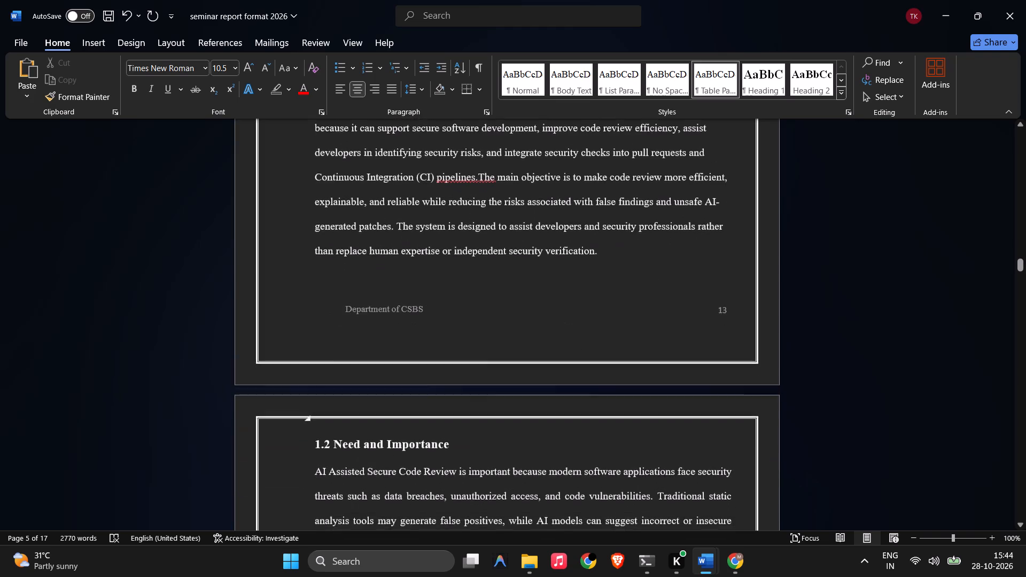
scroll(541, 416, "up", 4)
scroll(585, 500, "up", 20)
scroll(585, 500, "up", 4)
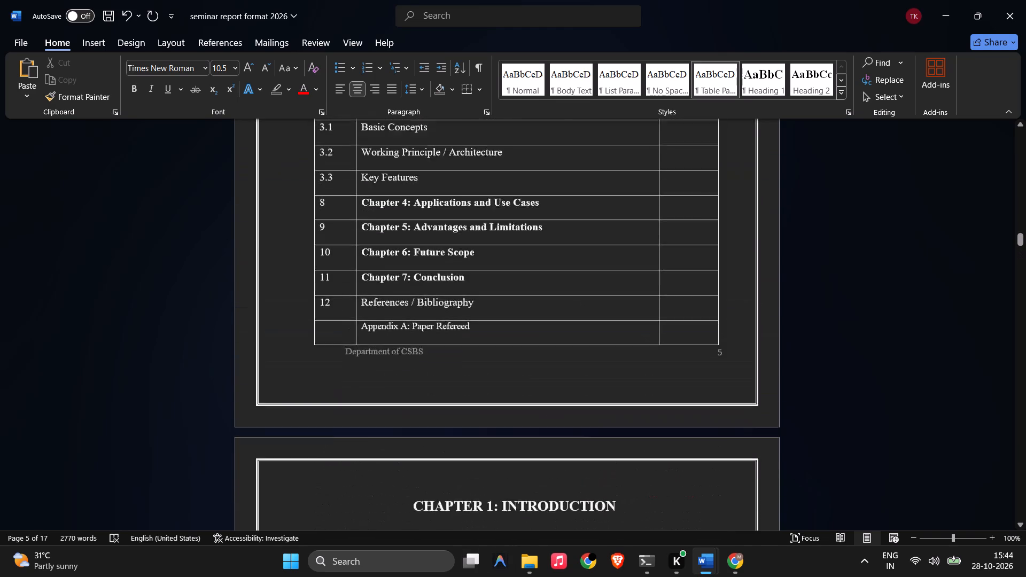
scroll(586, 498, "up", 10)
left_click_drag(1023, 229, 1025, 220)
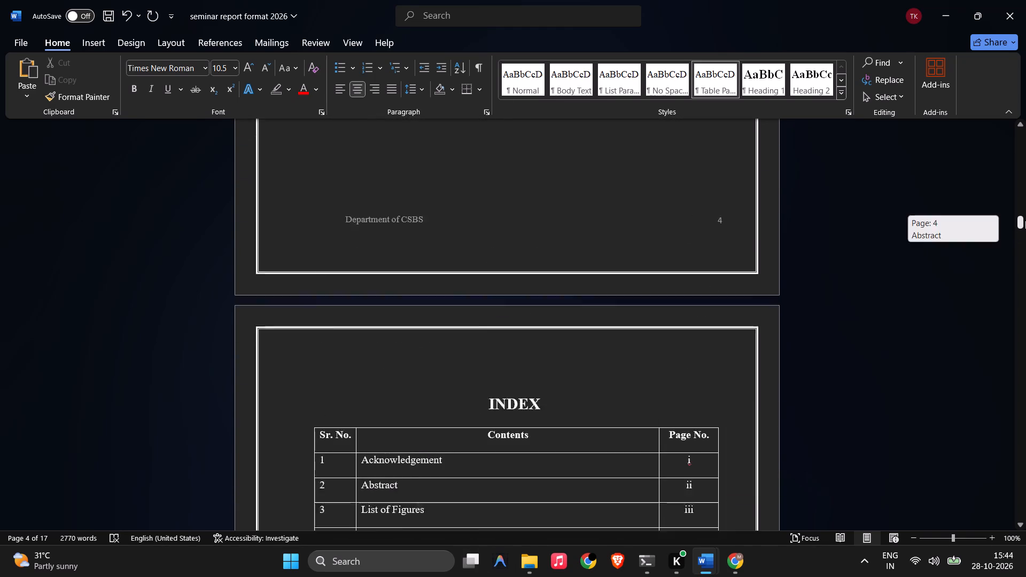
left_click_drag(1025, 220, 1025, 160)
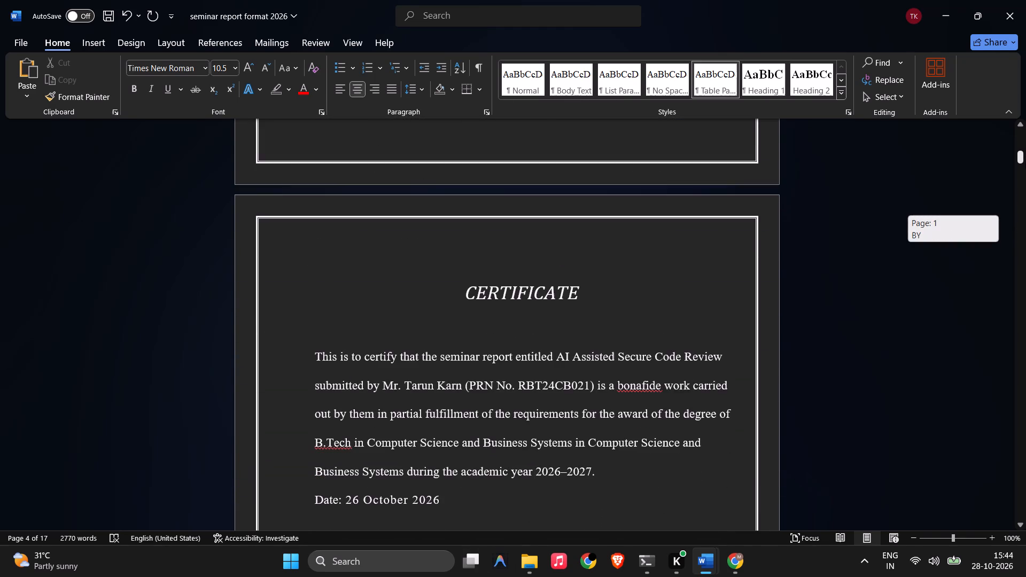
left_click_drag(1025, 160, 1021, 157)
scroll(779, 243, "down", 18)
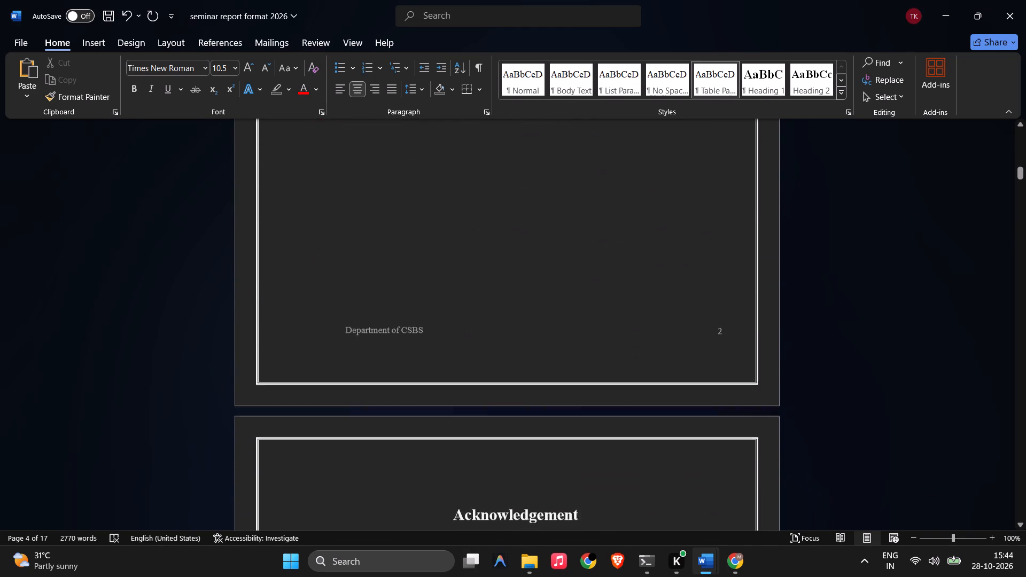
scroll(778, 251, "up", 5)
scroll(778, 251, "down", 20)
scroll(778, 251, "down", 12)
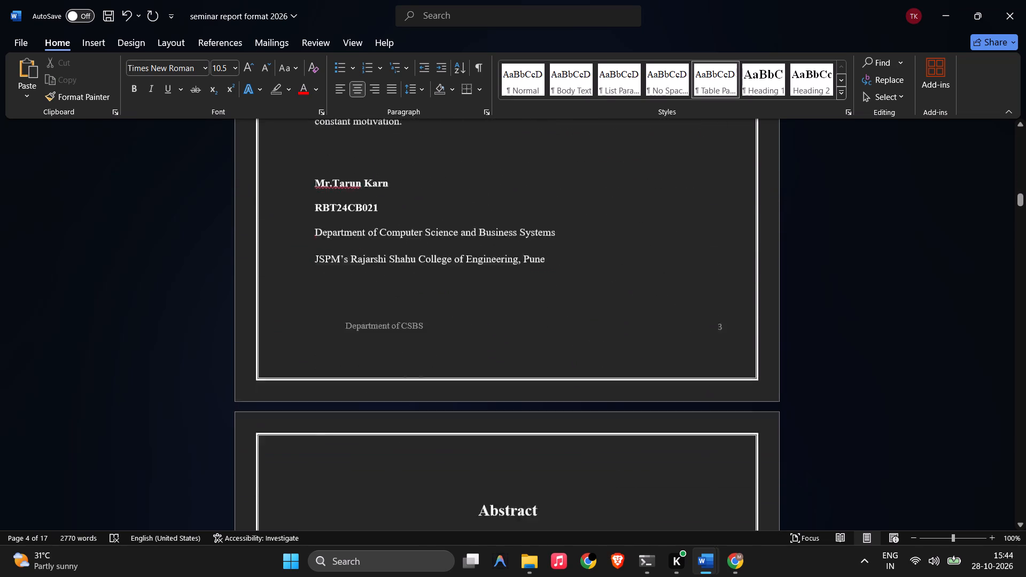
scroll(778, 251, "down", 20)
scroll(778, 251, "down", 20)
scroll(778, 251, "down", 2)
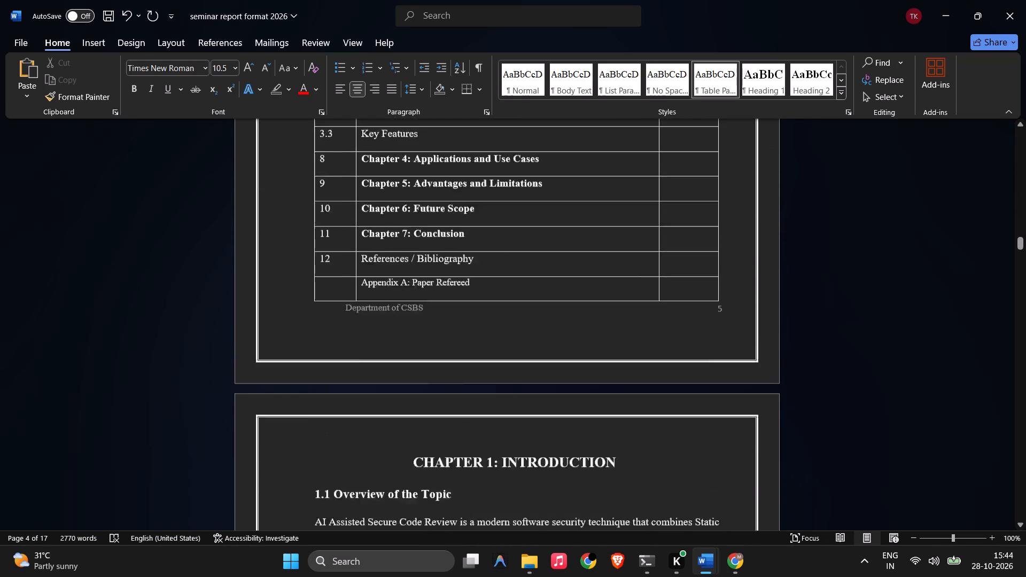
scroll(778, 251, "down", 20)
scroll(778, 251, "down", 3)
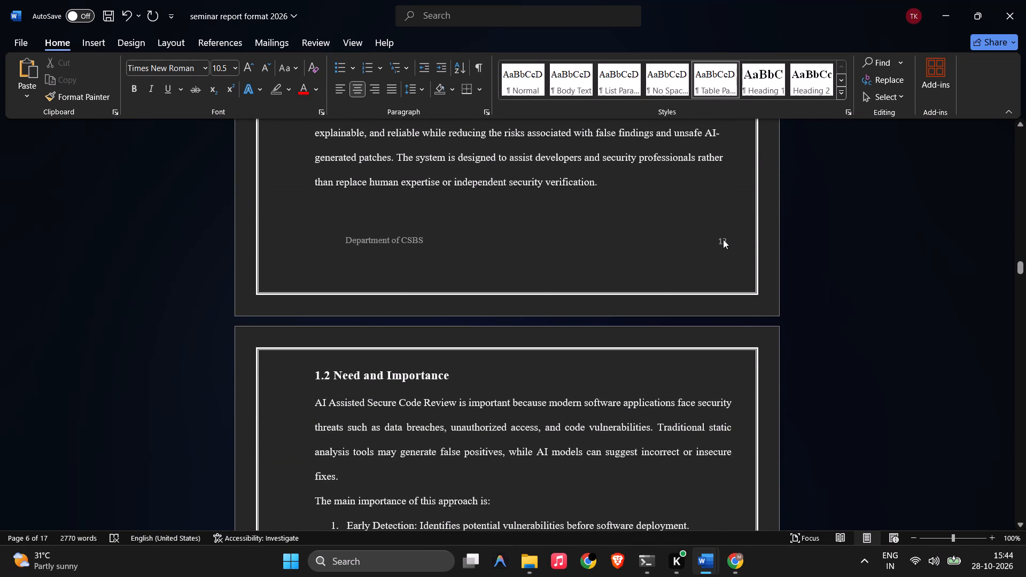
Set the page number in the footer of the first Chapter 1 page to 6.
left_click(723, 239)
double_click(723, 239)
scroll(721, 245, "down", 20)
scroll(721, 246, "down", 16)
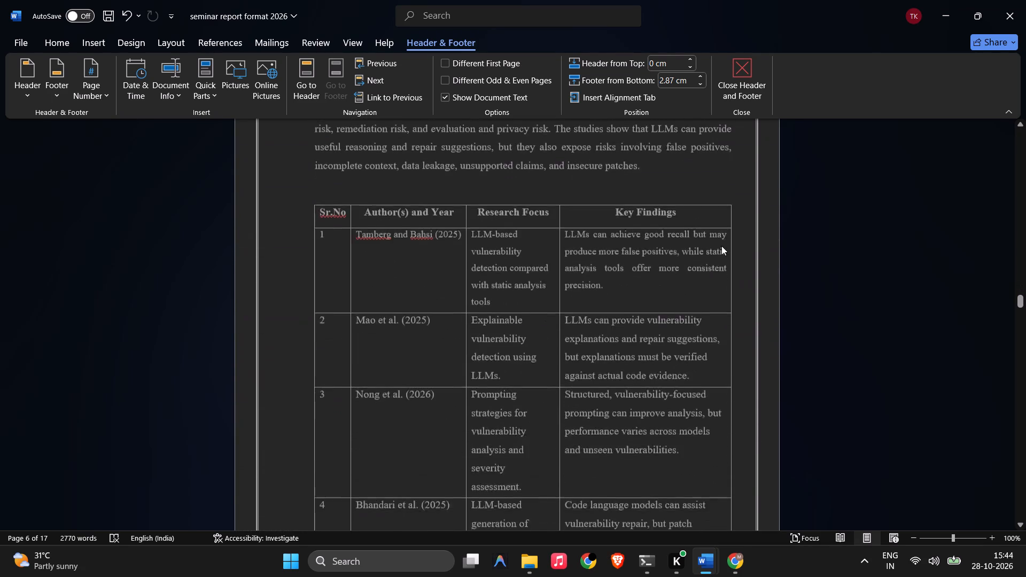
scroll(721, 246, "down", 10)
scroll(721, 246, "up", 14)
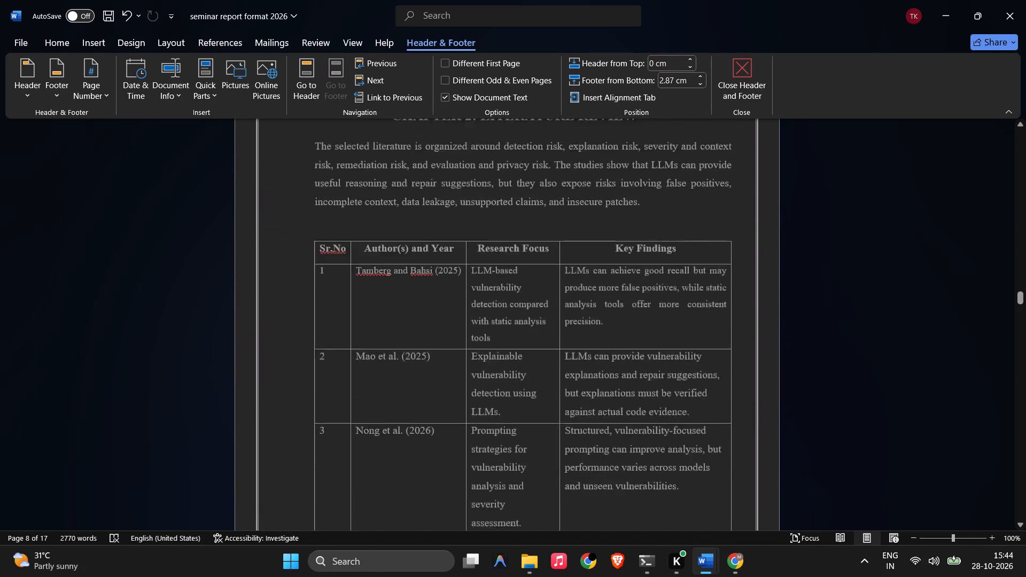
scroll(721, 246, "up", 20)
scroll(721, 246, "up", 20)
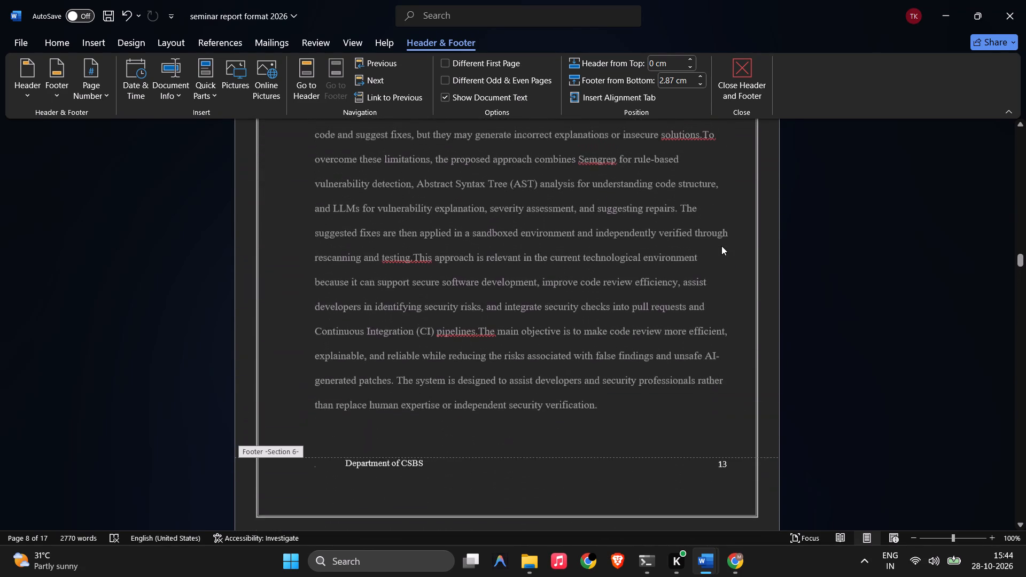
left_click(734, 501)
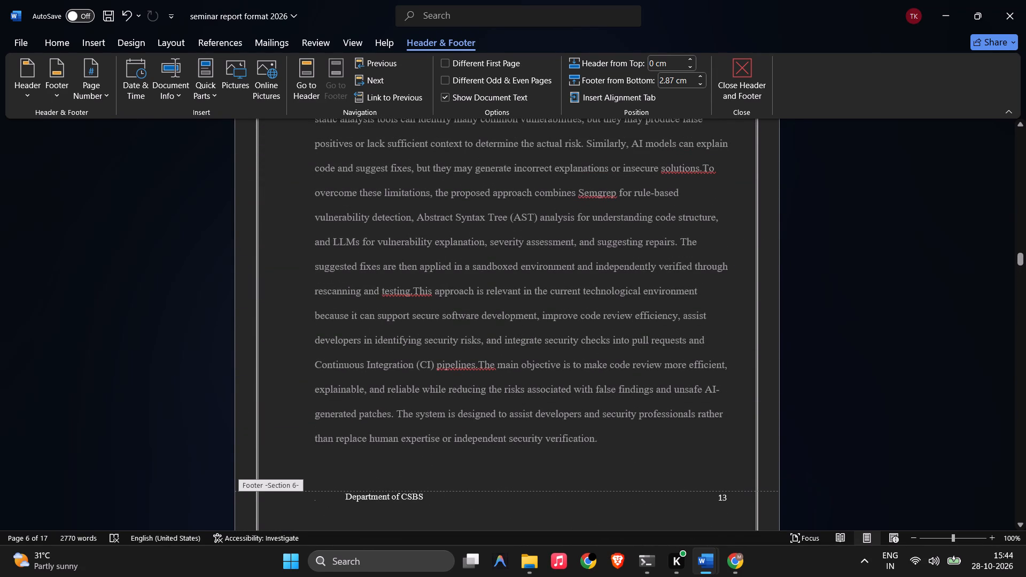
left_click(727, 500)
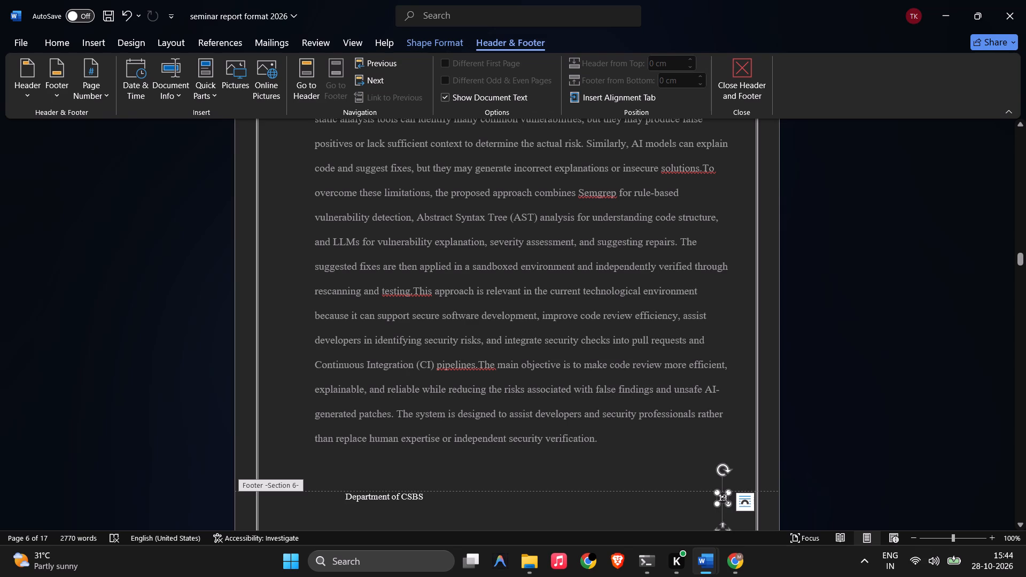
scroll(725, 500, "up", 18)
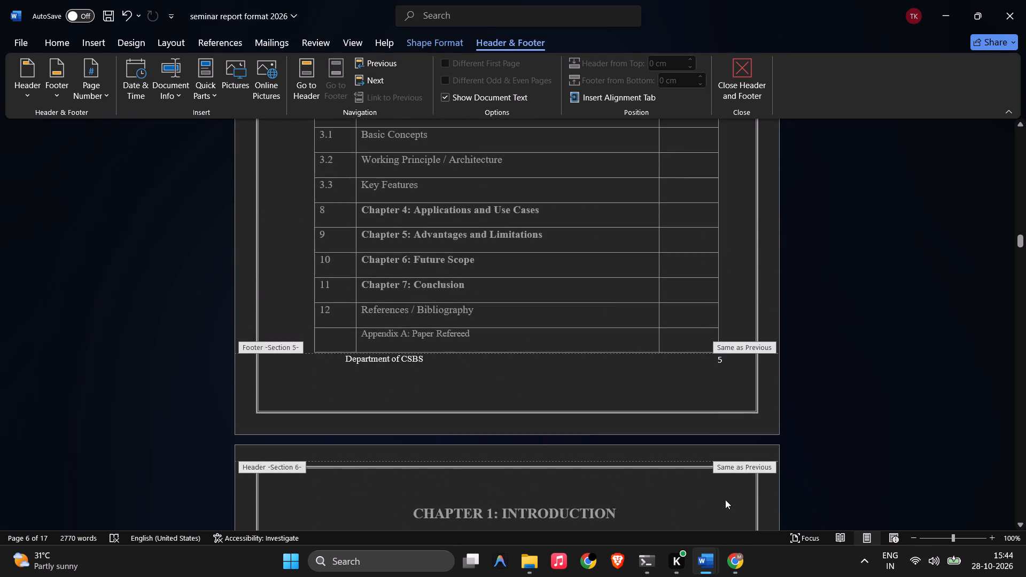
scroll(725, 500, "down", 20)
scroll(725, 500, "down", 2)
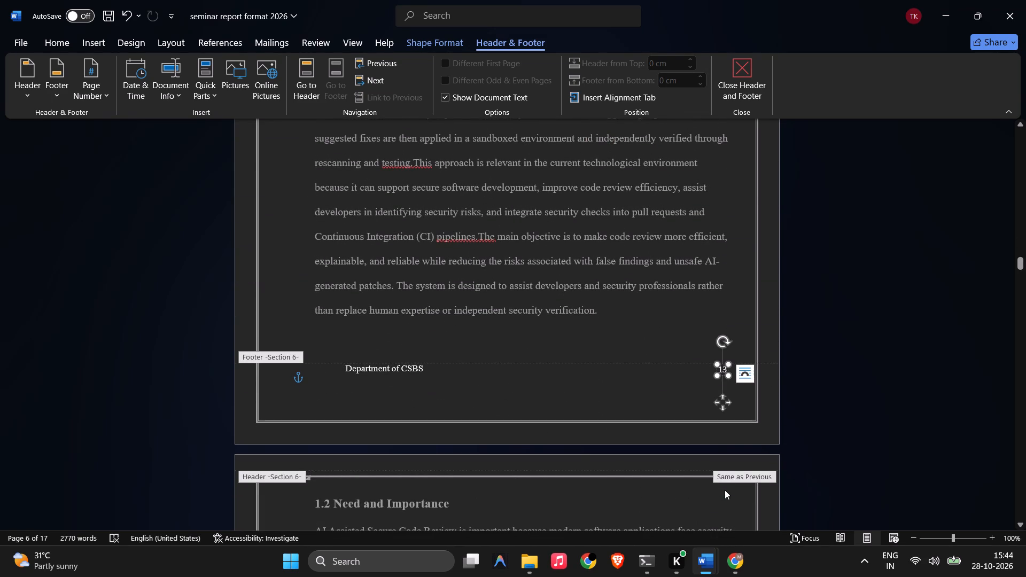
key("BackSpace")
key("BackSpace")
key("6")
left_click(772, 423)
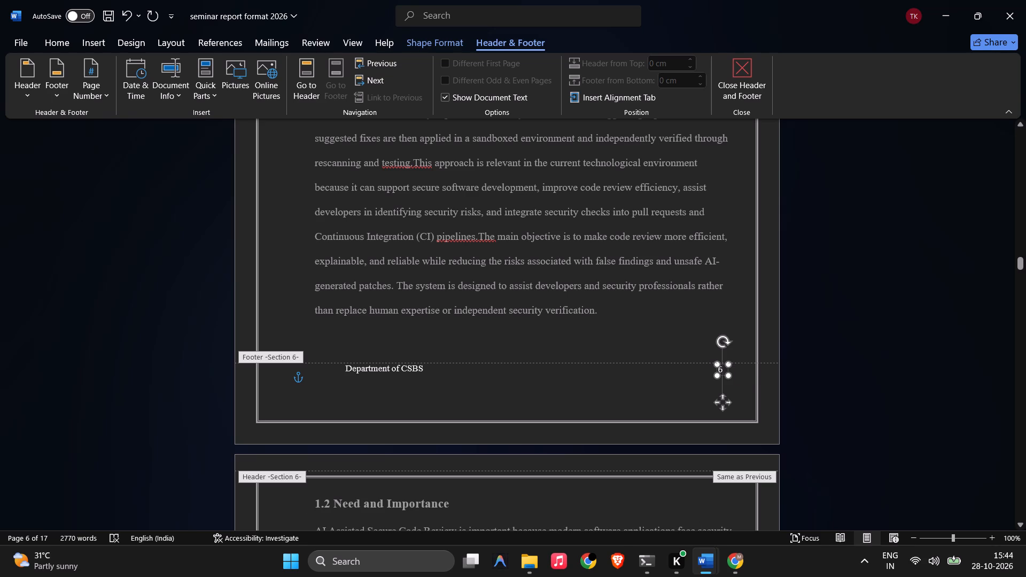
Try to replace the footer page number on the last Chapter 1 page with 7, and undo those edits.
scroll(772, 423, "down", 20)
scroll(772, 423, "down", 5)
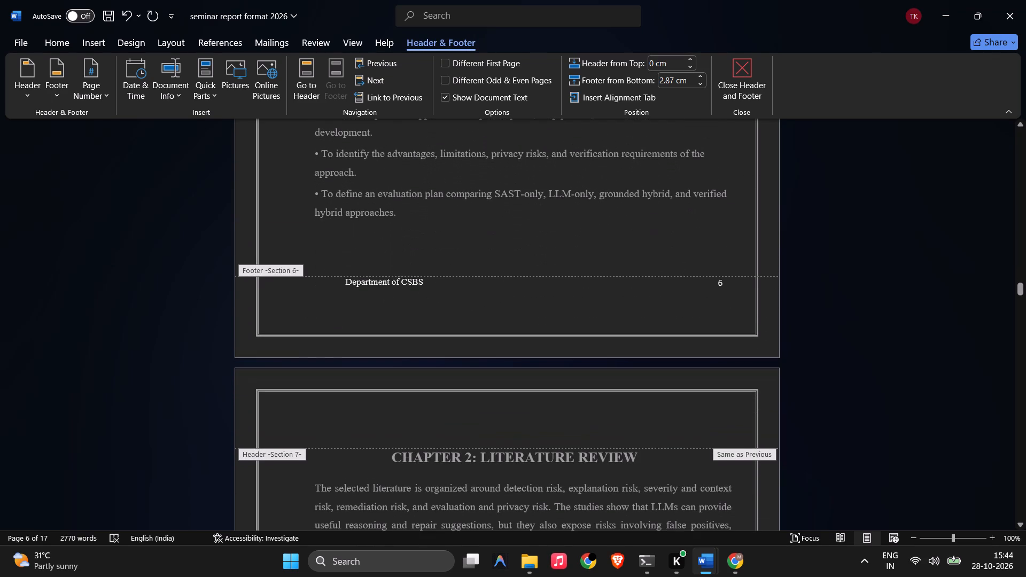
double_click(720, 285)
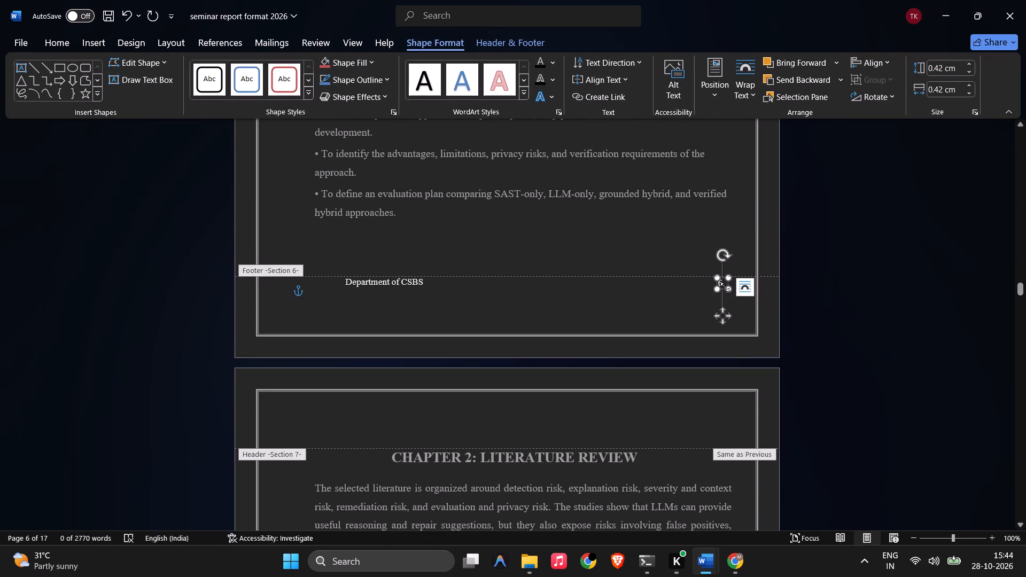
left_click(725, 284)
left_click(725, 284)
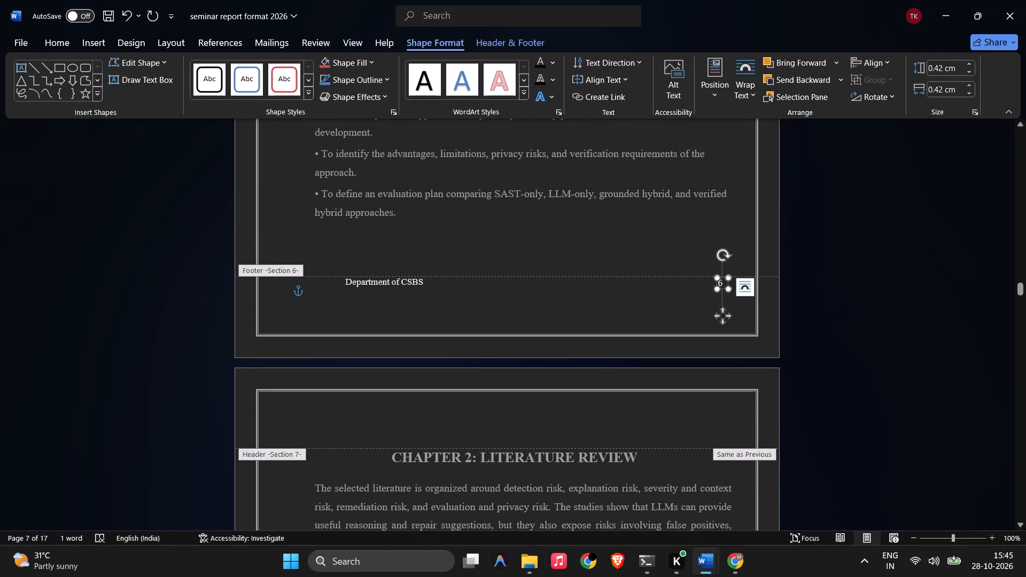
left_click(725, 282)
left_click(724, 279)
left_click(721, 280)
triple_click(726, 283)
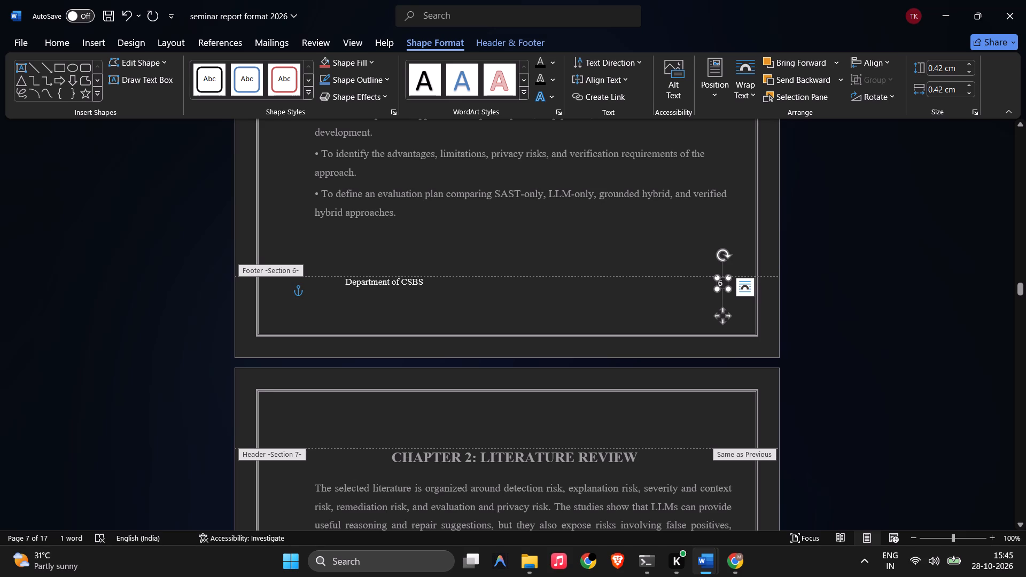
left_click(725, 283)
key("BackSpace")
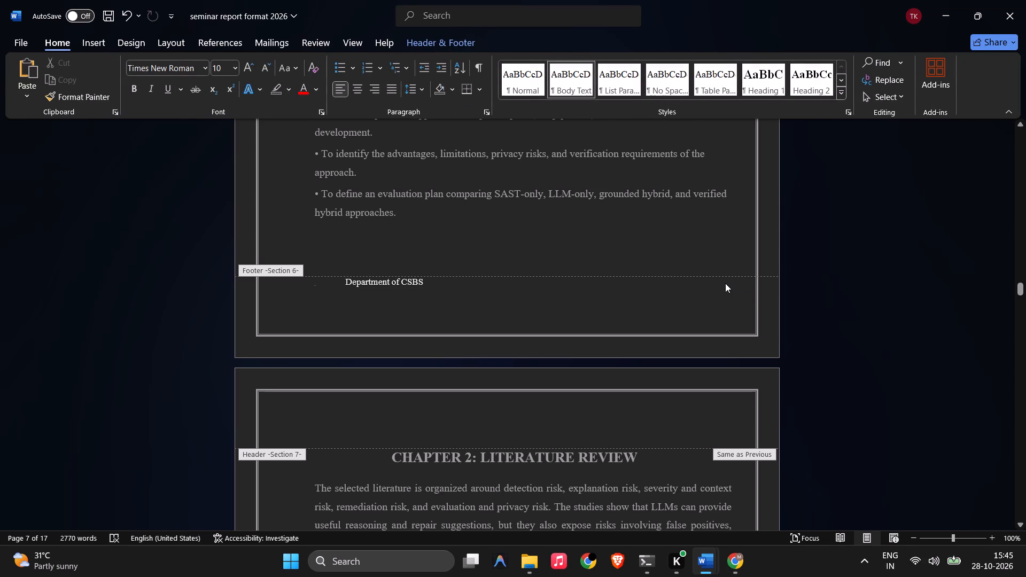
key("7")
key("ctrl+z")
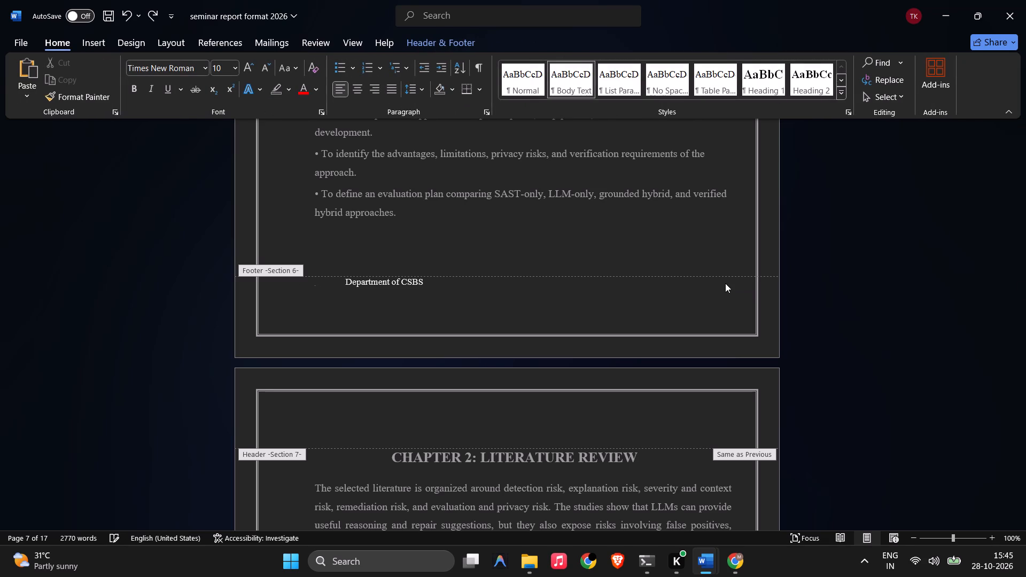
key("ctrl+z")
Edit the text of the footer page number box on the last Chapter 1 page, setting it to 7.
right_click(719, 280)
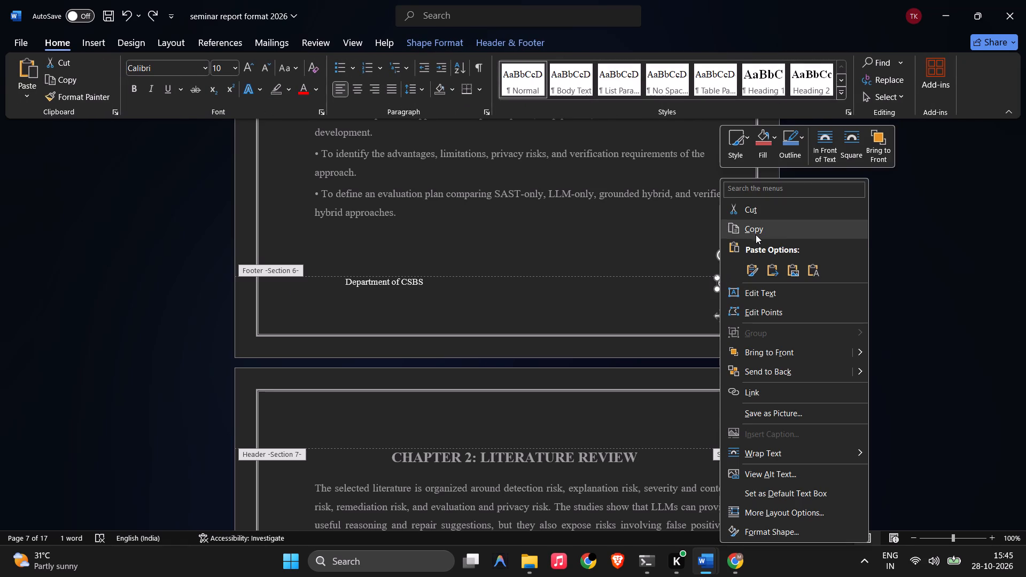
left_click(752, 294)
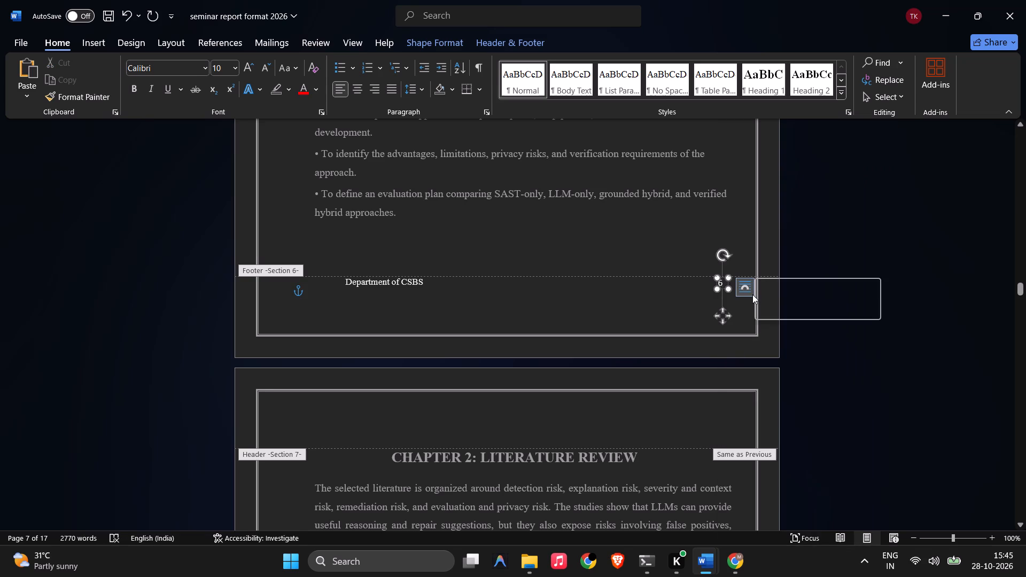
key("BackSpace")
key("7")
left_click(791, 309)
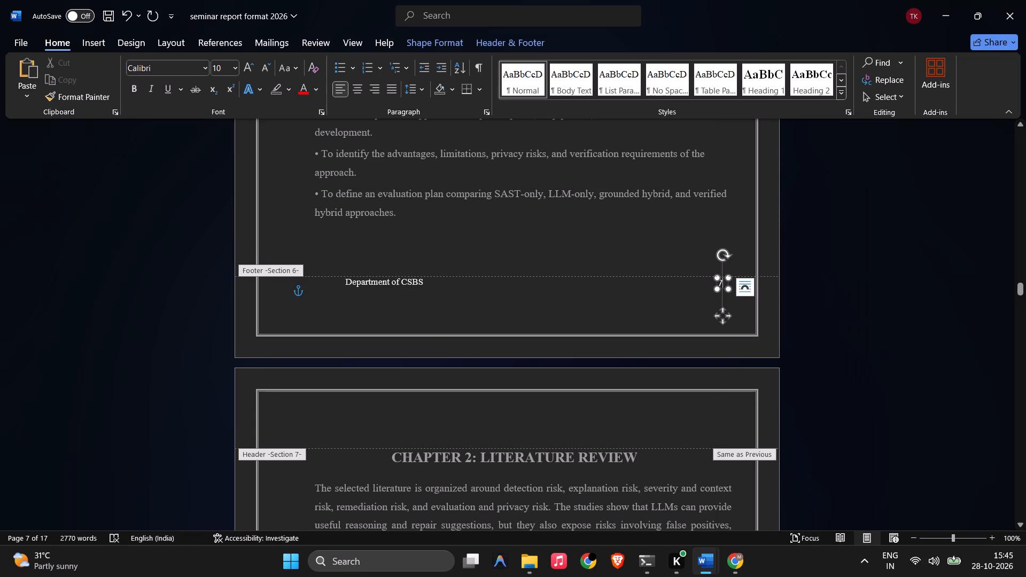
Inspect the footer page number in the Chapter 2 section and check the footers through to the References / Bibliography pages.
scroll(793, 310, "down", 20)
scroll(793, 310, "down", 1)
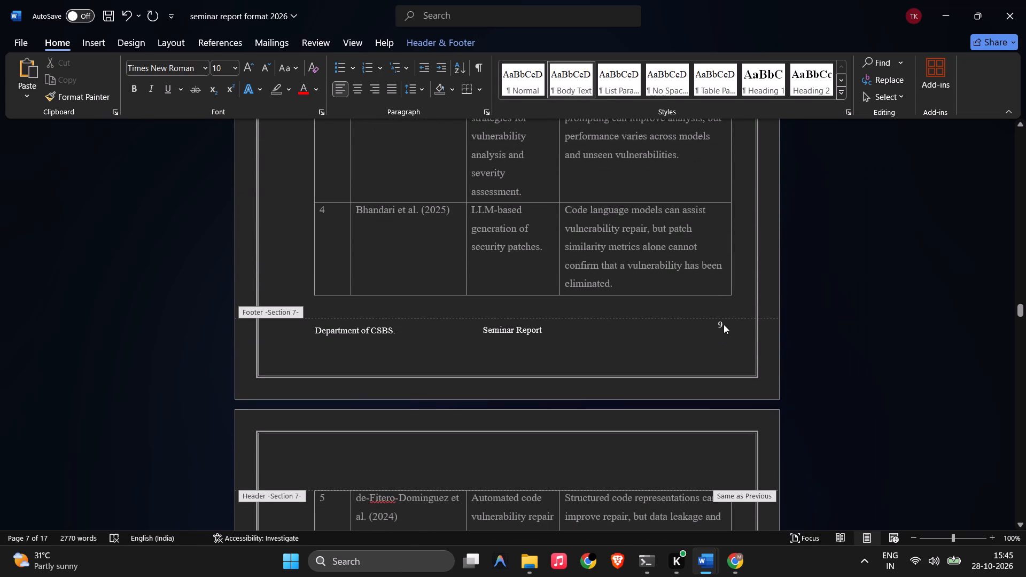
left_click(724, 324)
double_click(721, 324)
left_click(719, 324)
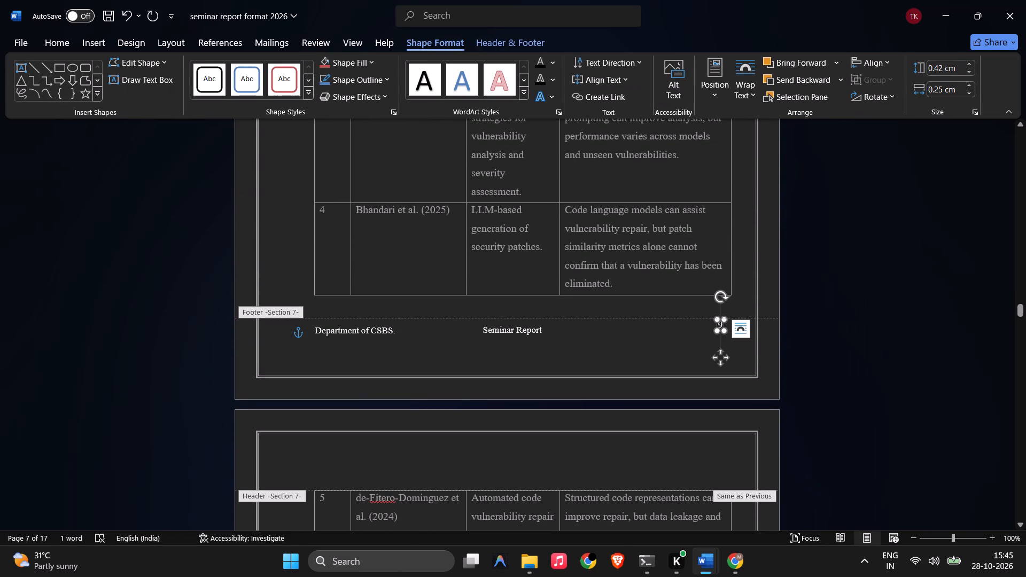
double_click(719, 324)
left_click(724, 324)
scroll(725, 327, "down", 3)
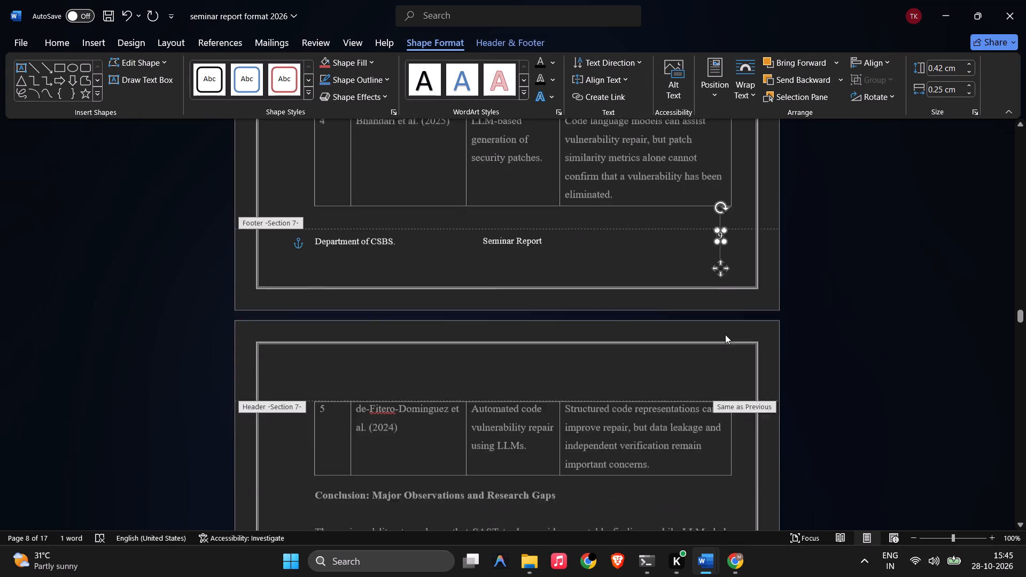
scroll(725, 334, "down", 20)
scroll(725, 334, "down", 20)
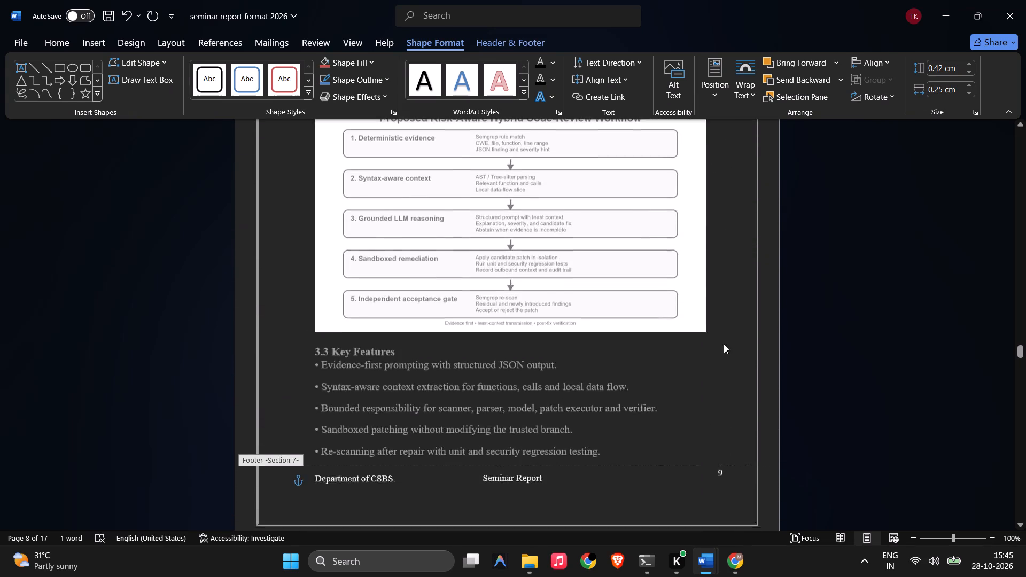
scroll(724, 344, "down", 20)
scroll(724, 344, "down", 20)
scroll(724, 344, "down", 7)
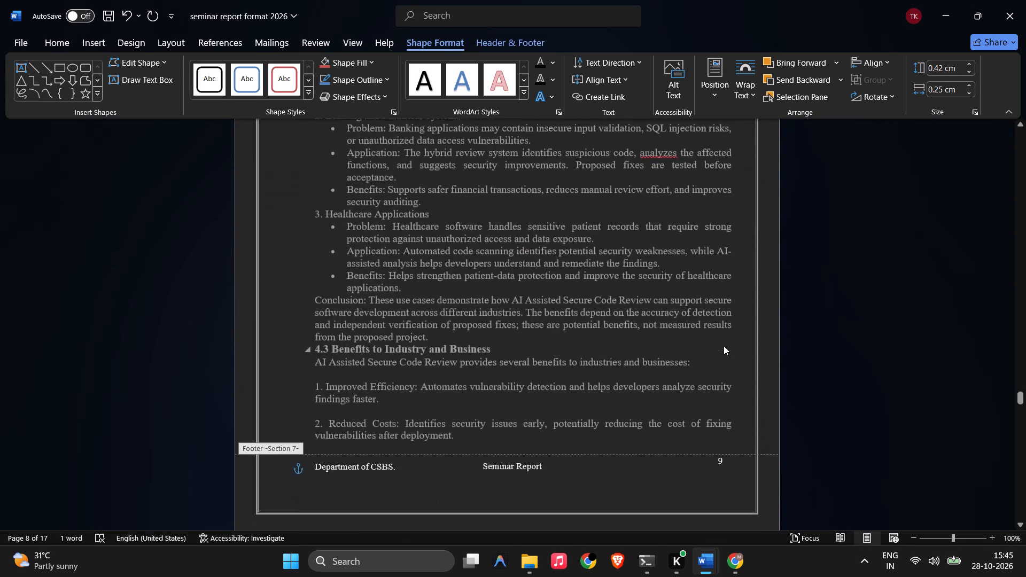
scroll(724, 346, "down", 20)
scroll(724, 346, "down", 20)
scroll(724, 346, "down", 7)
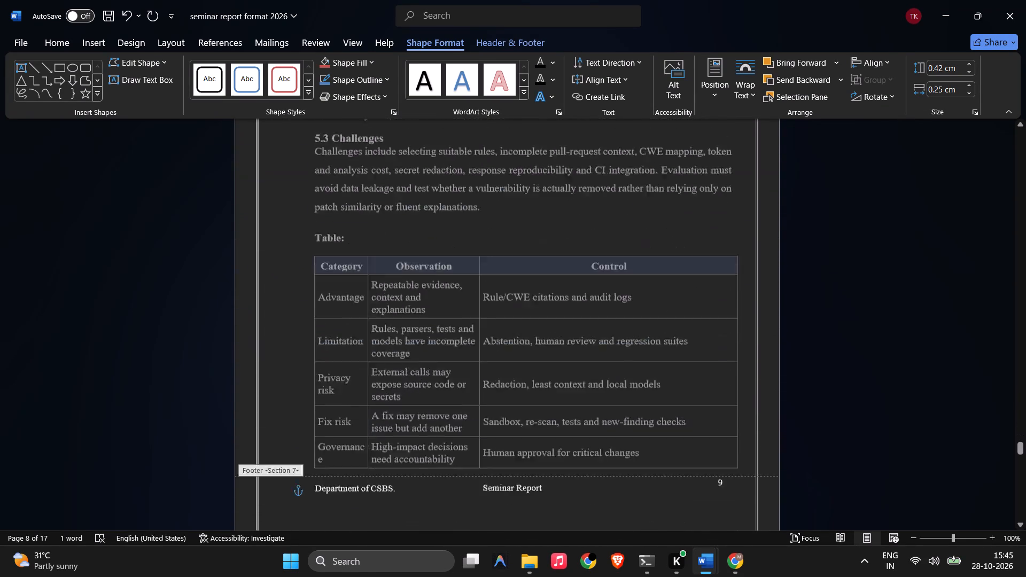
scroll(724, 347, "down", 20)
scroll(724, 347, "down", 20)
scroll(724, 347, "down", 7)
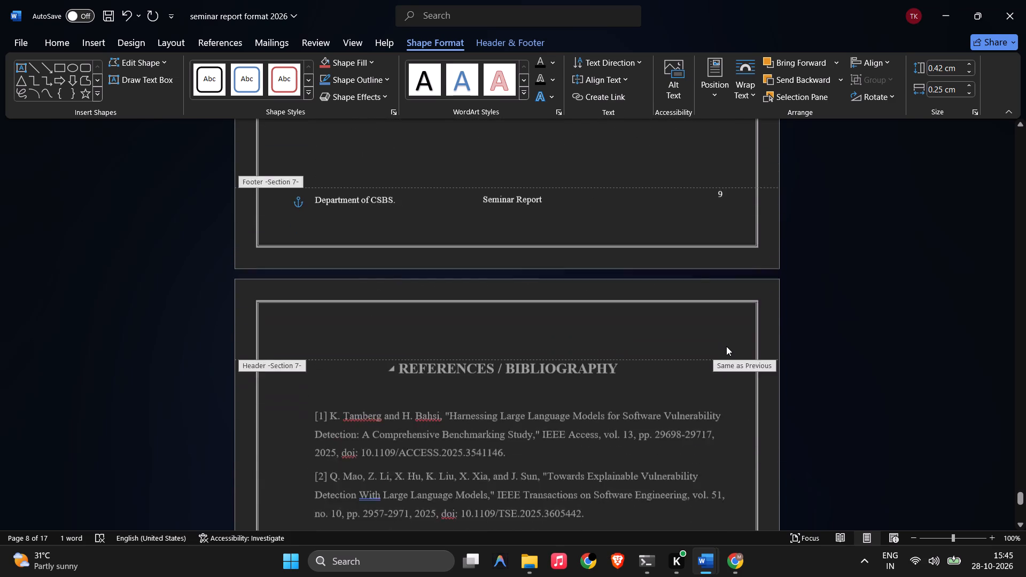
scroll(726, 346, "down", 19)
Examine the footer page numbers from the References page back to the title page, and return to the start of Chapter 2.
scroll(726, 346, "up", 14)
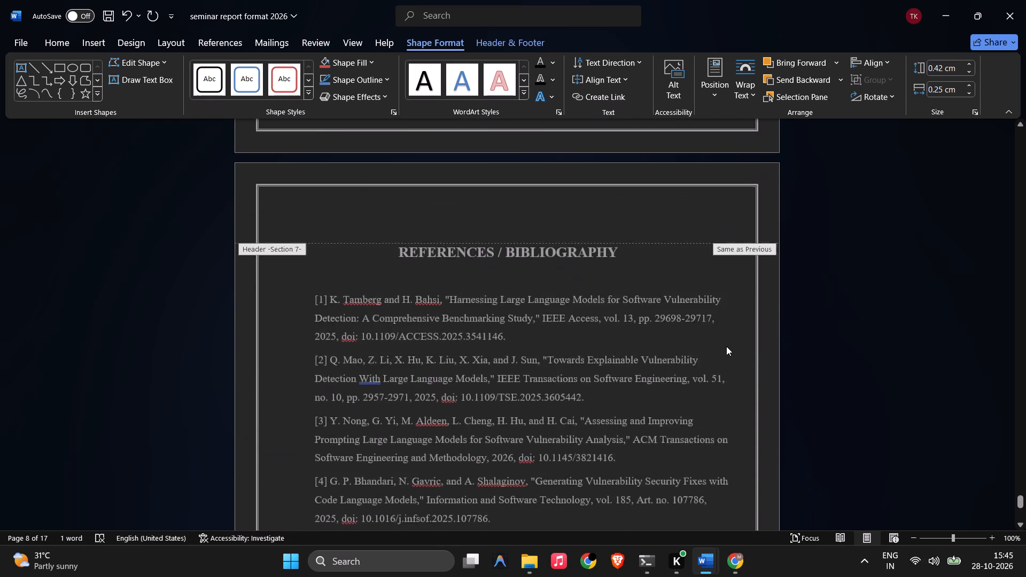
scroll(726, 346, "up", 20)
scroll(726, 346, "up", 20)
scroll(726, 346, "up", 4)
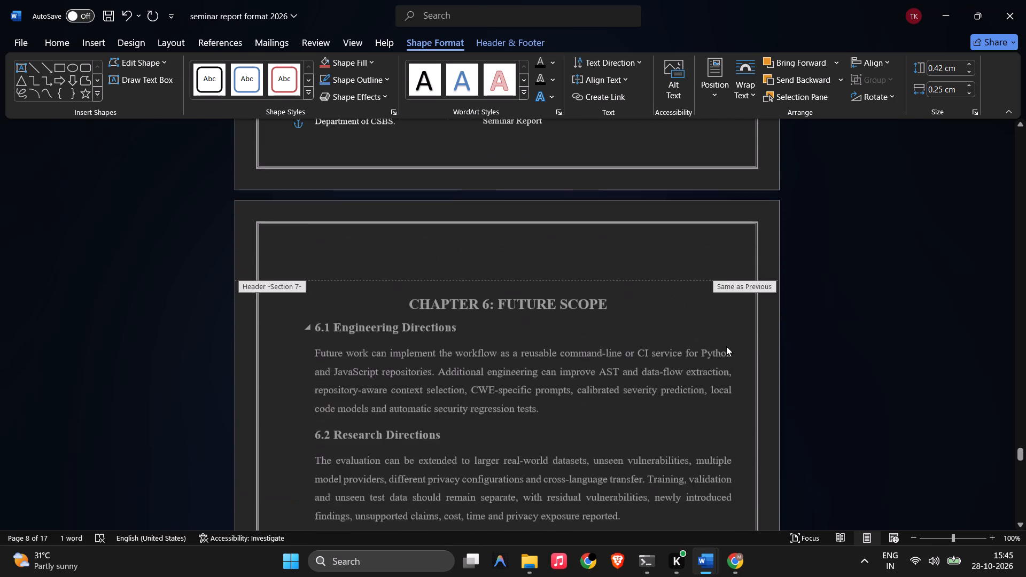
scroll(726, 346, "up", 20)
scroll(726, 346, "up", 20)
scroll(726, 346, "up", 3)
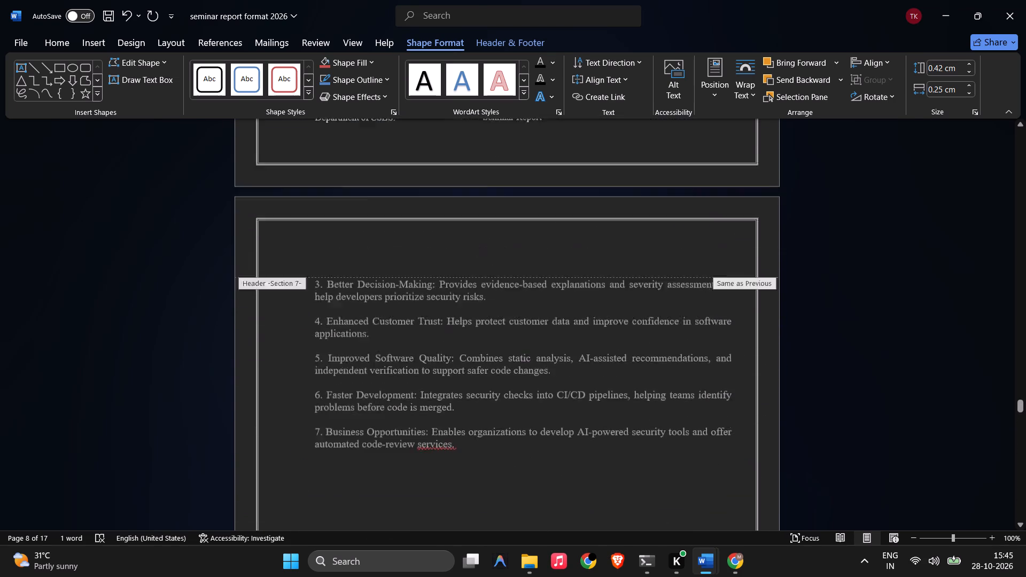
scroll(726, 339, "up", 20)
scroll(726, 339, "up", 20)
scroll(726, 339, "up", 3)
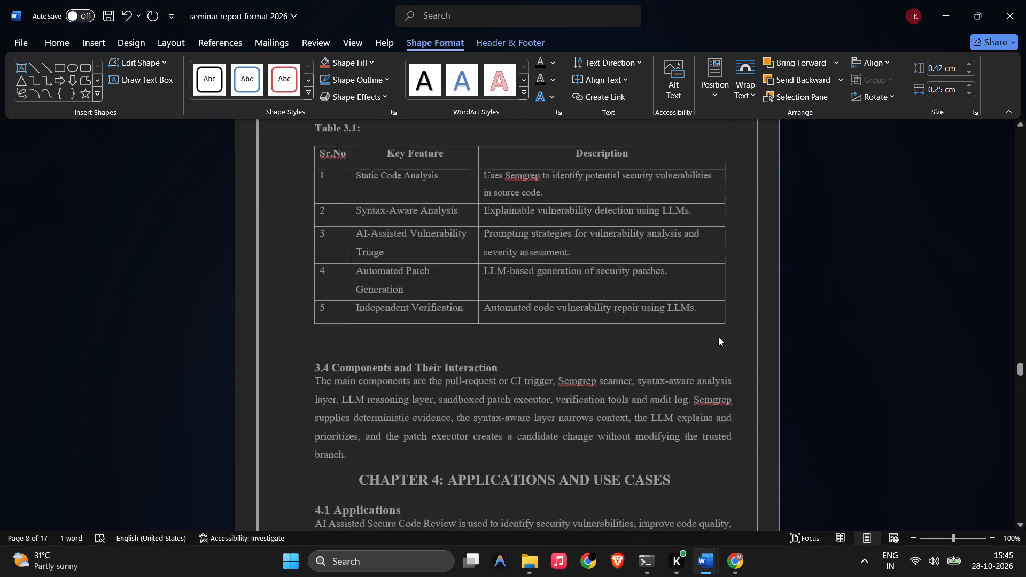
scroll(718, 337, "up", 20)
scroll(718, 337, "up", 11)
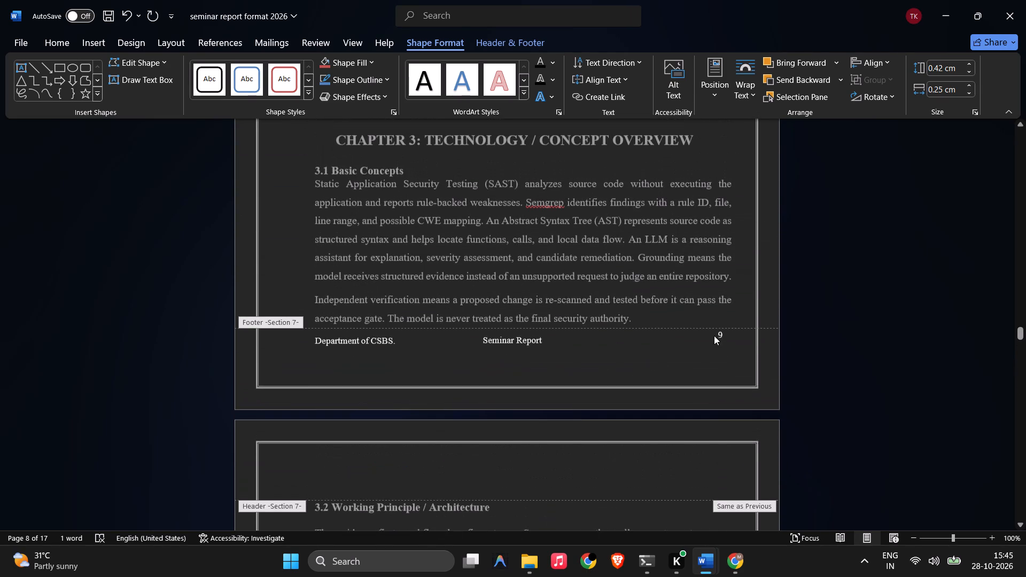
scroll(714, 336, "up", 20)
scroll(714, 336, "up", 20)
scroll(714, 336, "up", 5)
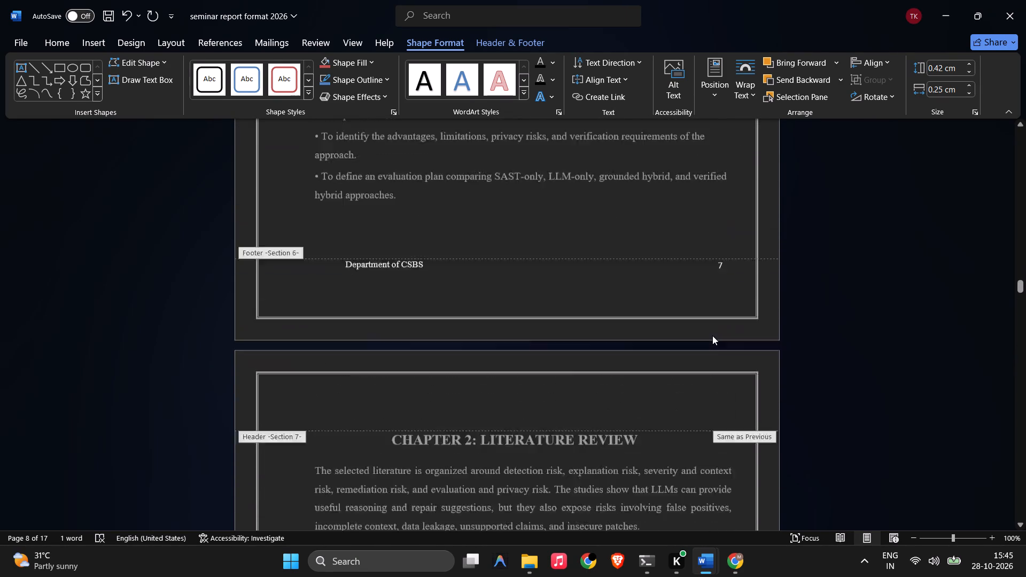
scroll(712, 336, "up", 20)
scroll(712, 336, "up", 2)
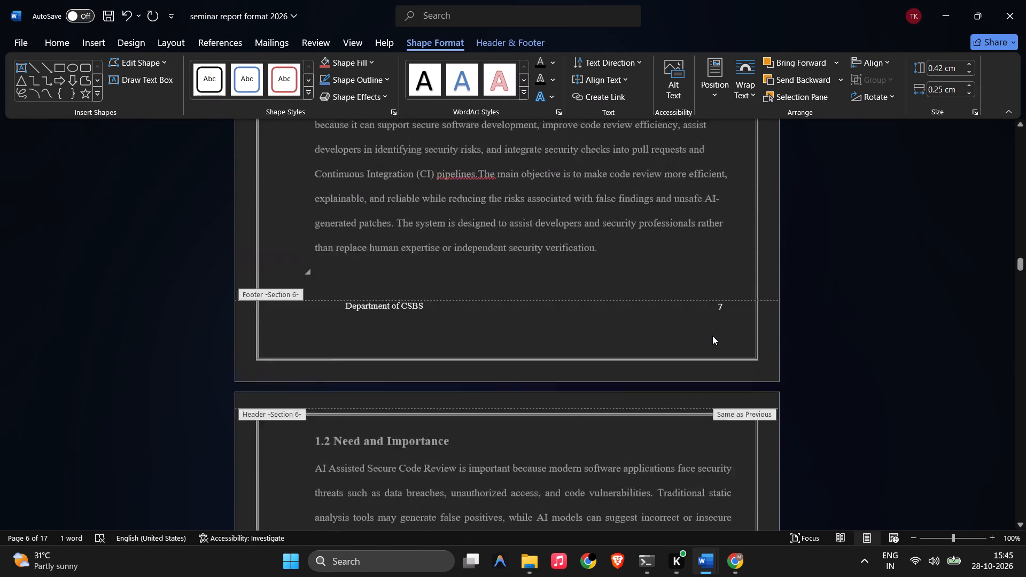
scroll(712, 336, "up", 20)
scroll(712, 336, "up", 20)
scroll(712, 336, "up", 2)
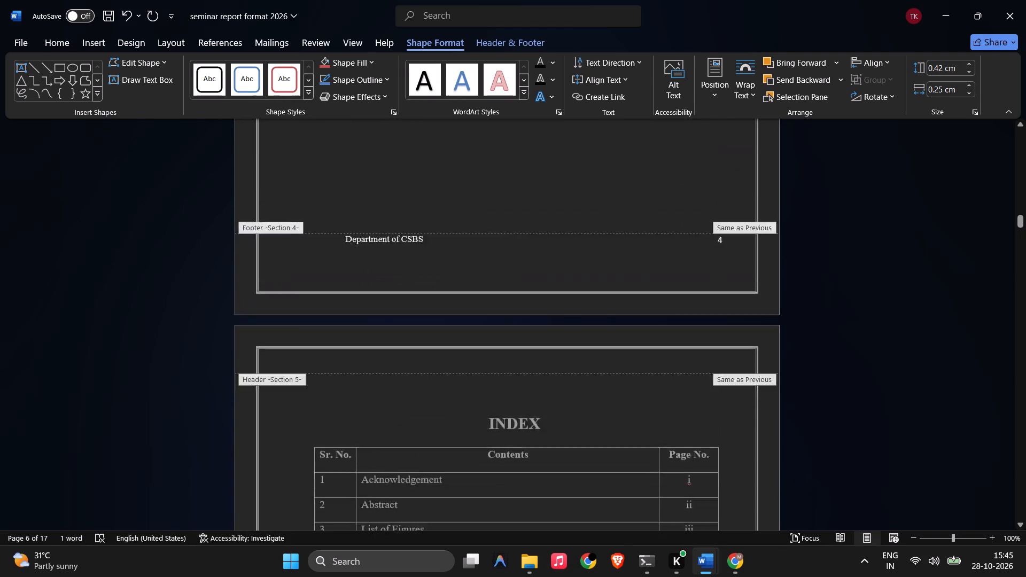
scroll(711, 335, "up", 20)
scroll(711, 335, "up", 20)
scroll(711, 335, "up", 2)
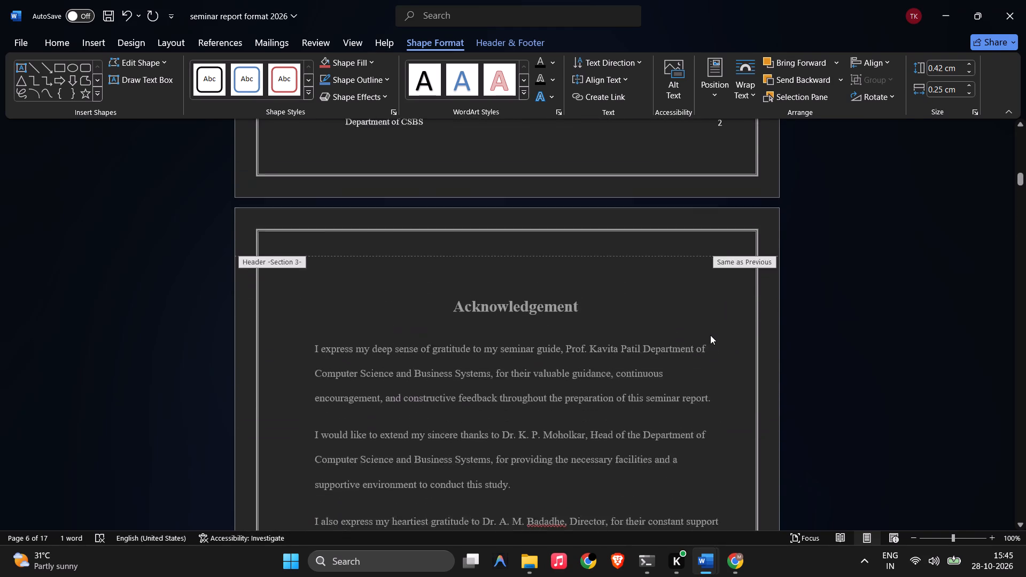
scroll(710, 335, "up", 20)
scroll(710, 335, "up", 16)
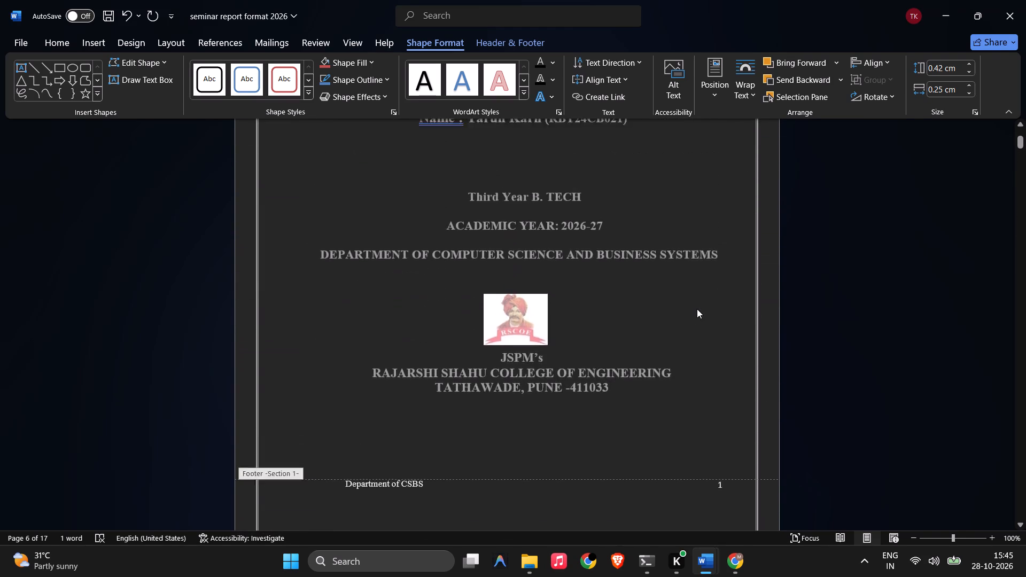
scroll(697, 309, "up", 14)
left_click(921, 215)
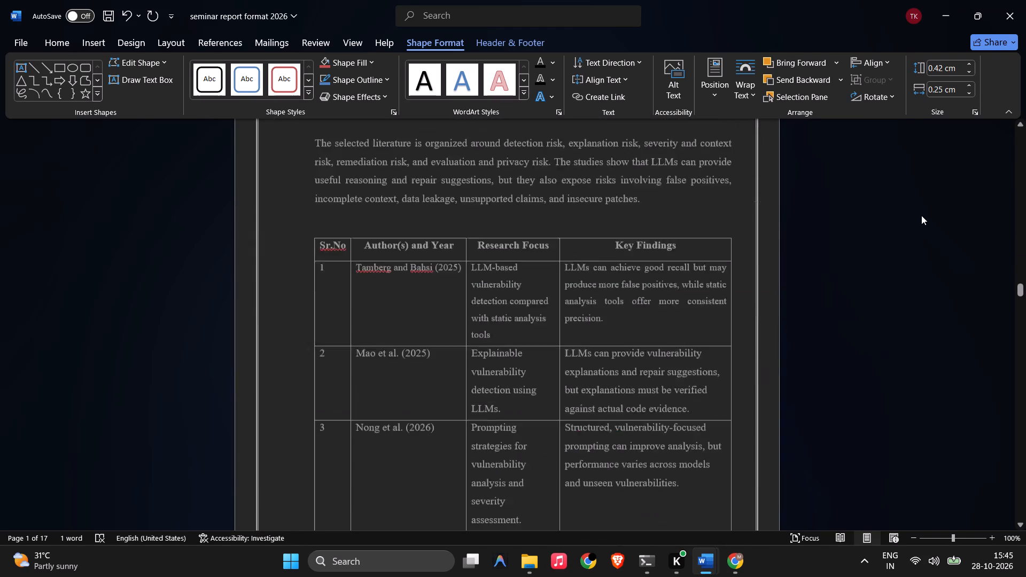
scroll(826, 262, "up", 3)
scroll(250, 179, "up", 3)
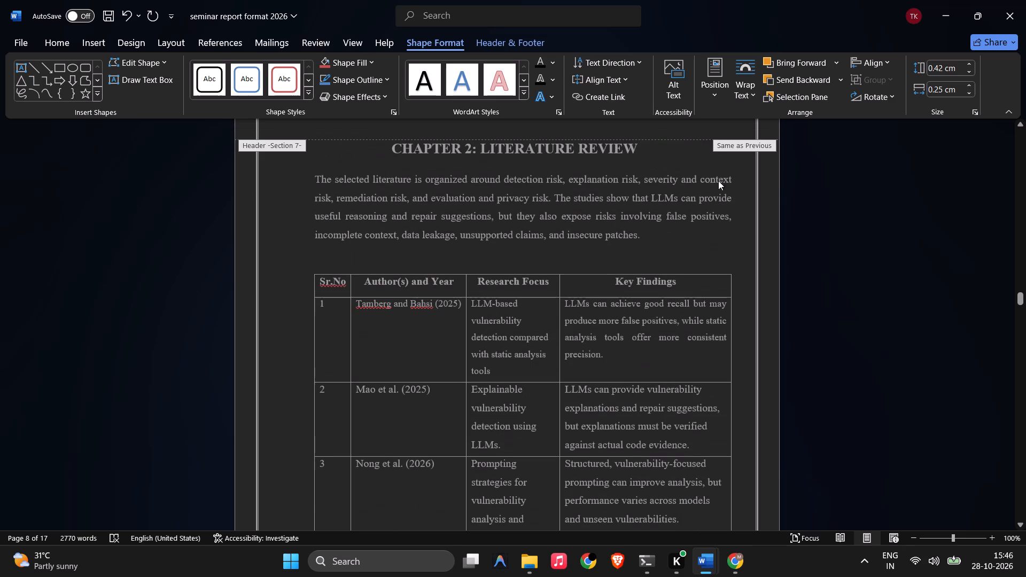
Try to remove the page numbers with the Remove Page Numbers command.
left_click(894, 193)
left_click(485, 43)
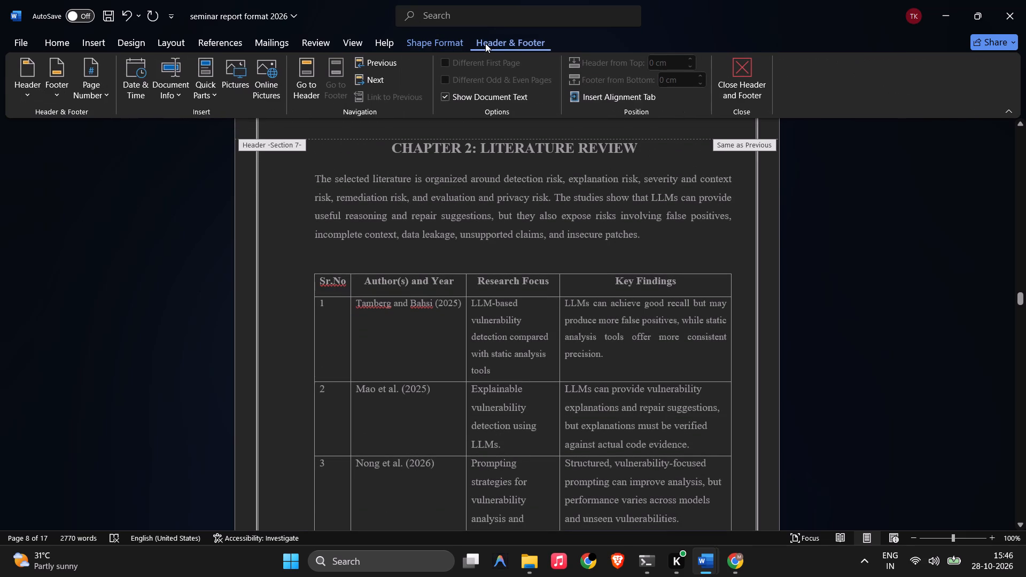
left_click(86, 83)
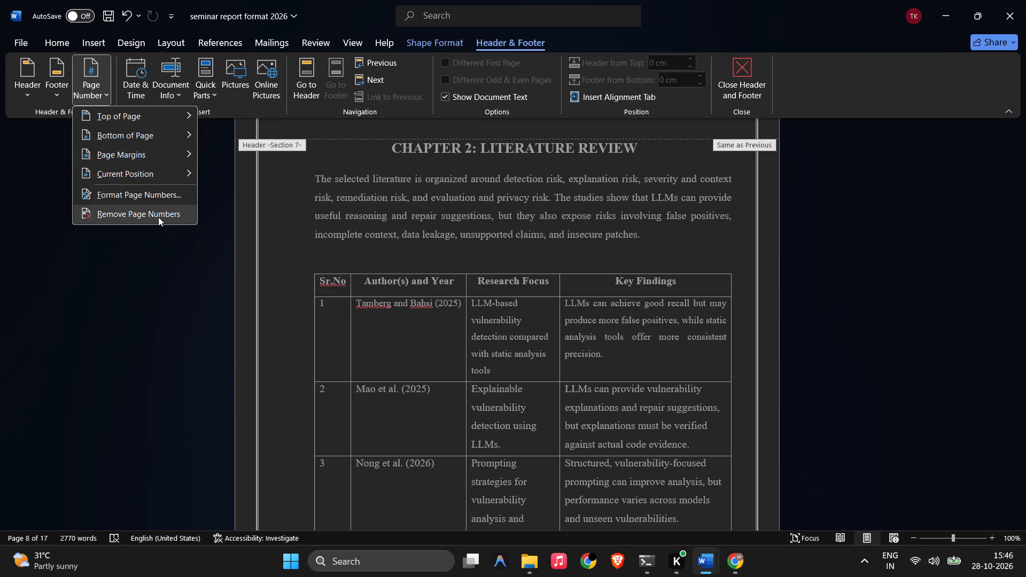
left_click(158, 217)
Cut the page number box out of the Section 6 footer on the last Chapter 1 page.
scroll(641, 346, "up", 1)
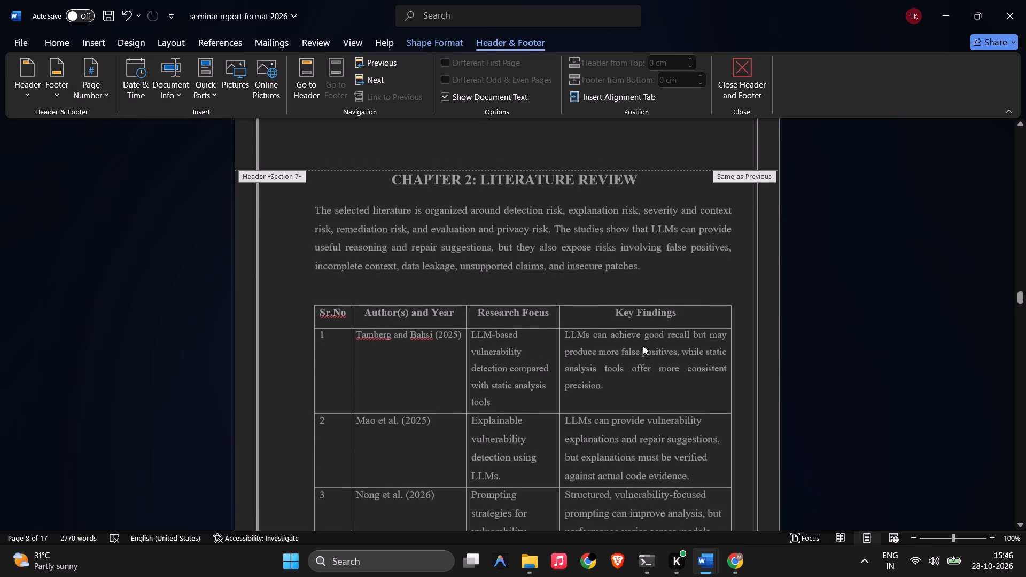
scroll(643, 346, "down", 7)
scroll(643, 346, "up", 13)
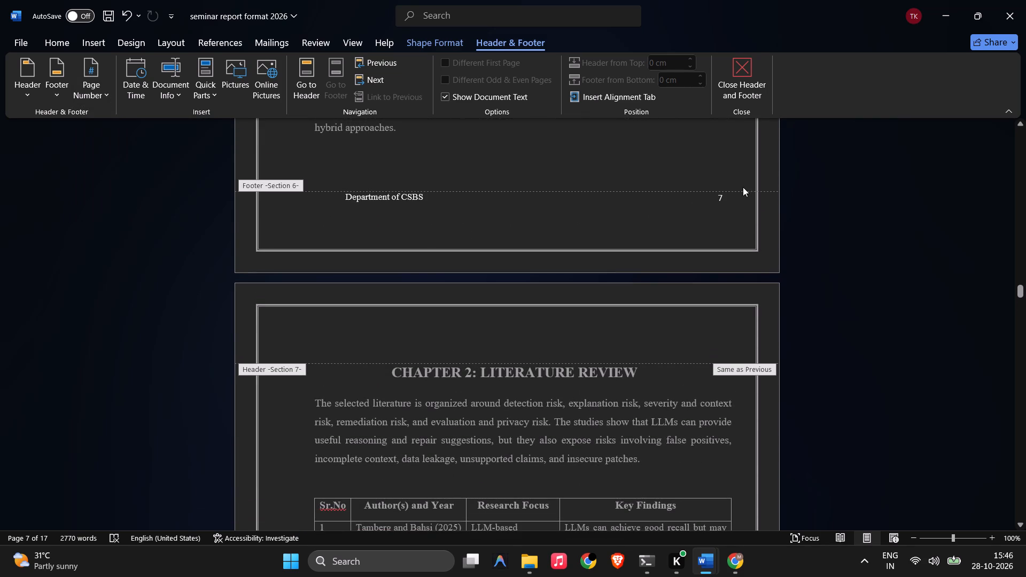
left_click(722, 201)
right_click(722, 201)
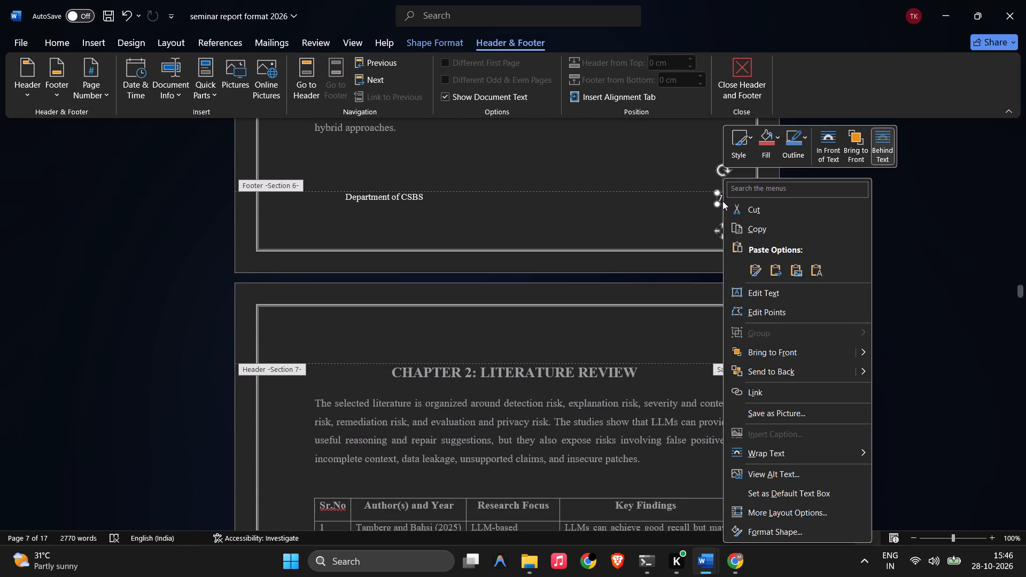
left_click(742, 204)
Cut the page number box out of the Section 5 footer on the Index page.
scroll(742, 204, "up", 13)
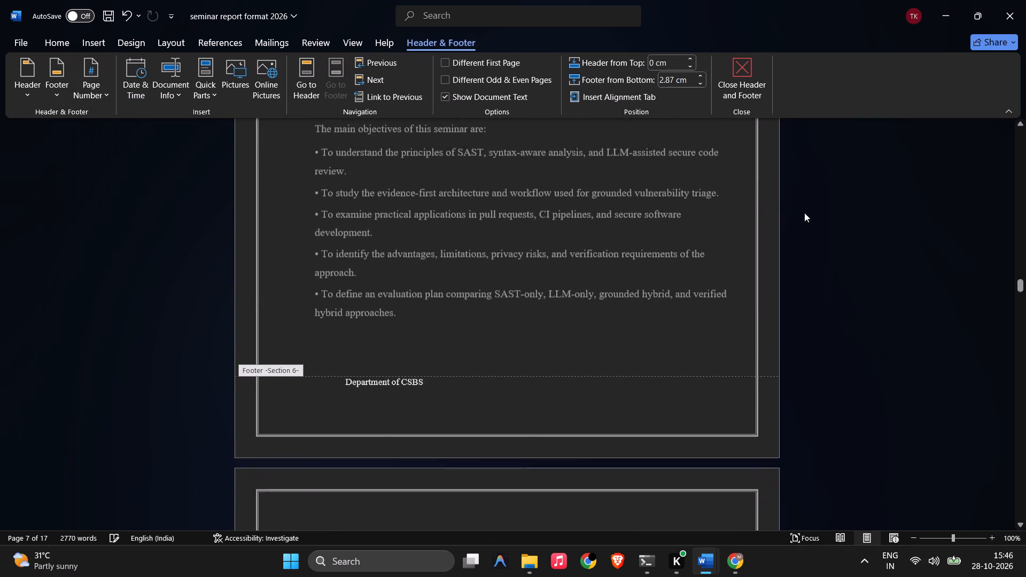
scroll(807, 213, "up", 20)
scroll(807, 213, "up", 2)
scroll(758, 279, "up", 12)
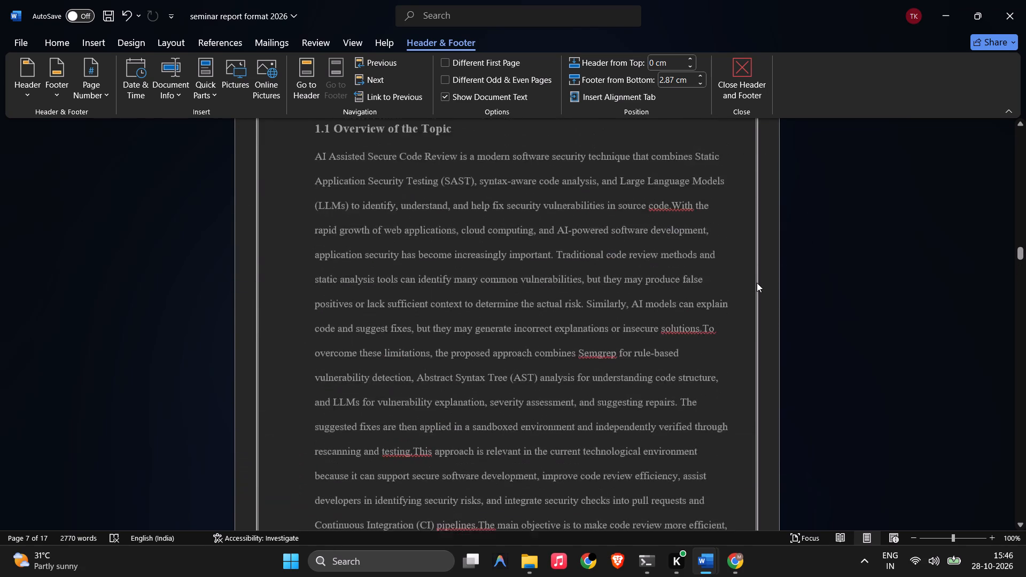
scroll(757, 283, "up", 10)
left_click(717, 375)
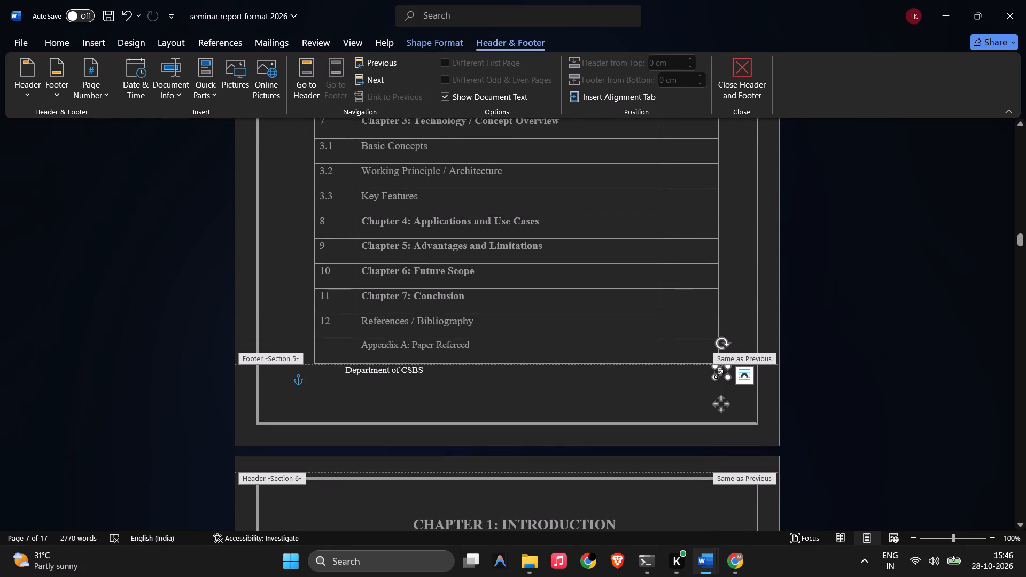
right_click(722, 373)
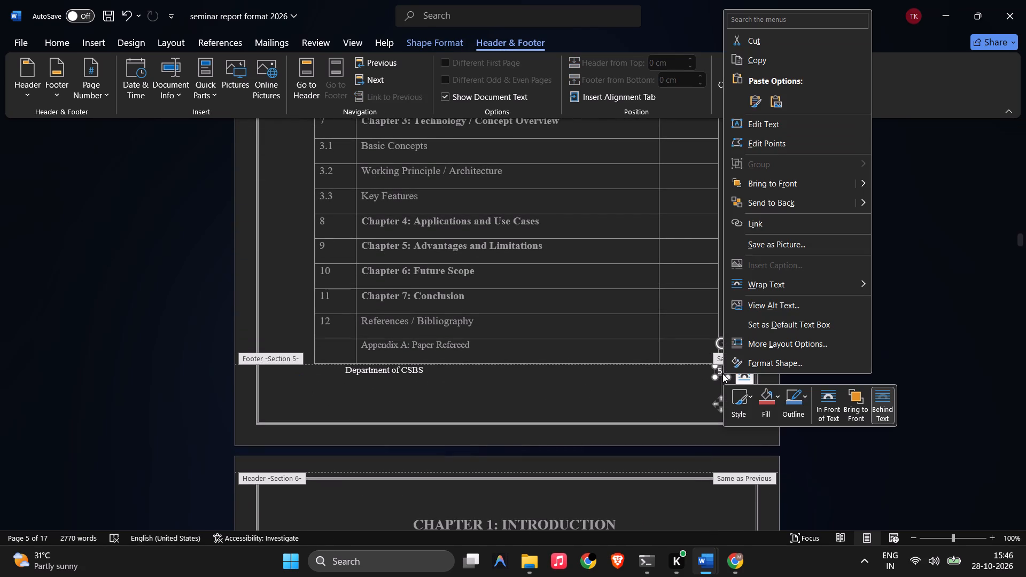
left_click(767, 42)
Check the footers from the Index page back to the title page for leftover page numbers.
scroll(753, 229, "up", 10)
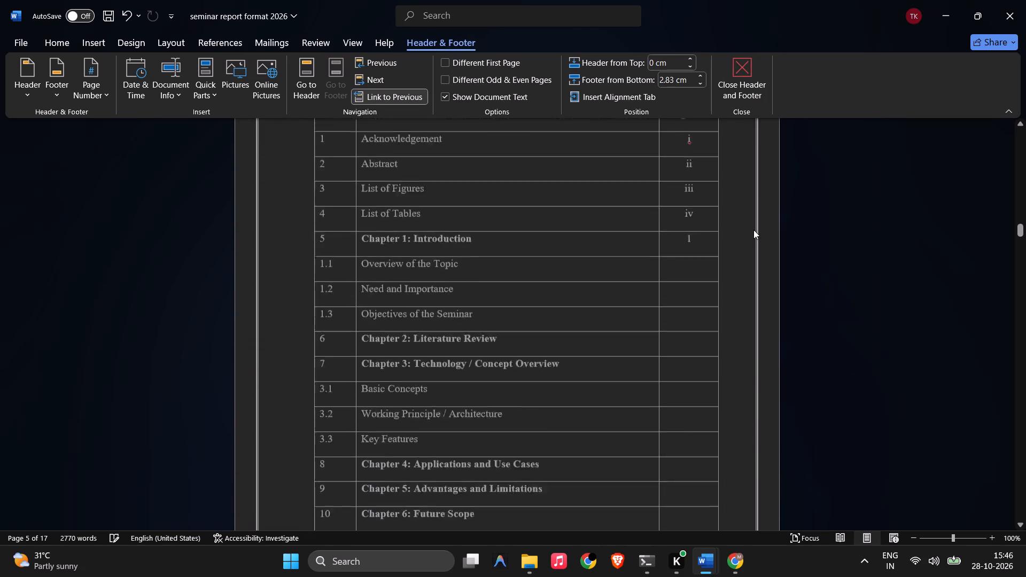
scroll(753, 230, "up", 11)
scroll(753, 230, "up", 20)
scroll(753, 230, "up", 4)
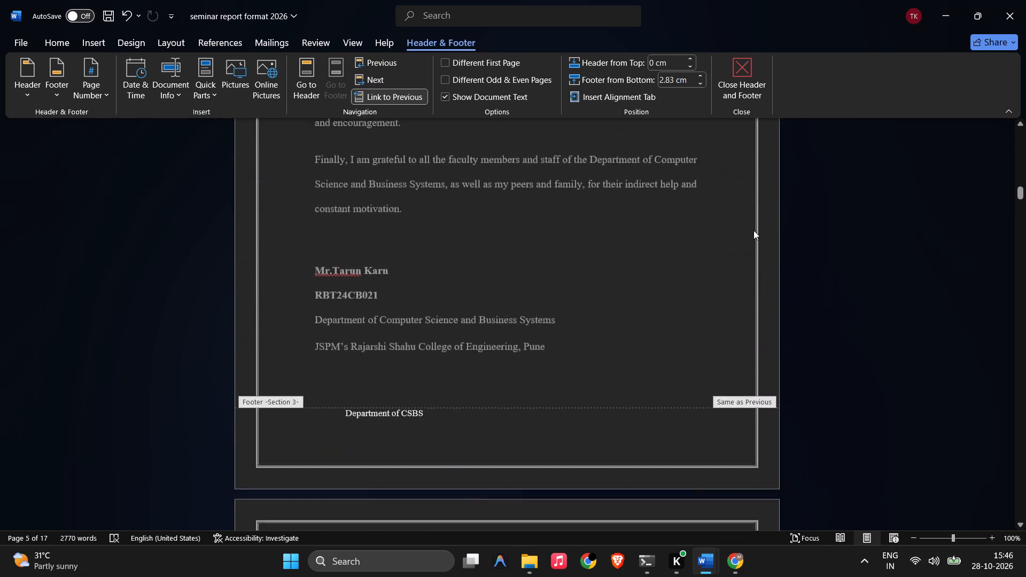
scroll(753, 230, "up", 20)
scroll(753, 230, "up", 20)
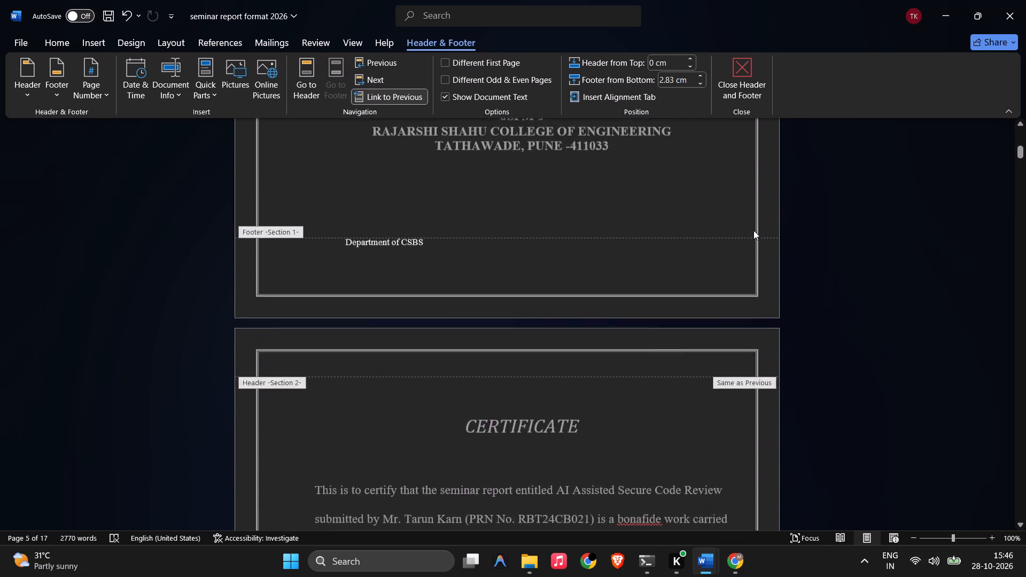
scroll(753, 230, "up", 20)
scroll(753, 230, "up", 6)
scroll(753, 230, "down", 15)
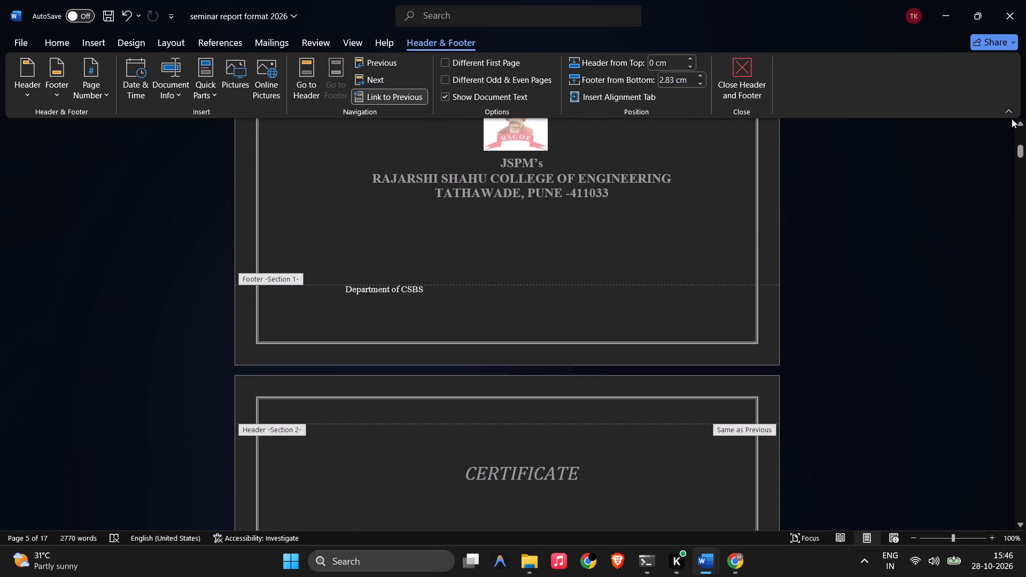
Cut the page number box out of the Section 7 footer on the page just before Table 3.1.
left_click_drag(1021, 151, 1025, 221)
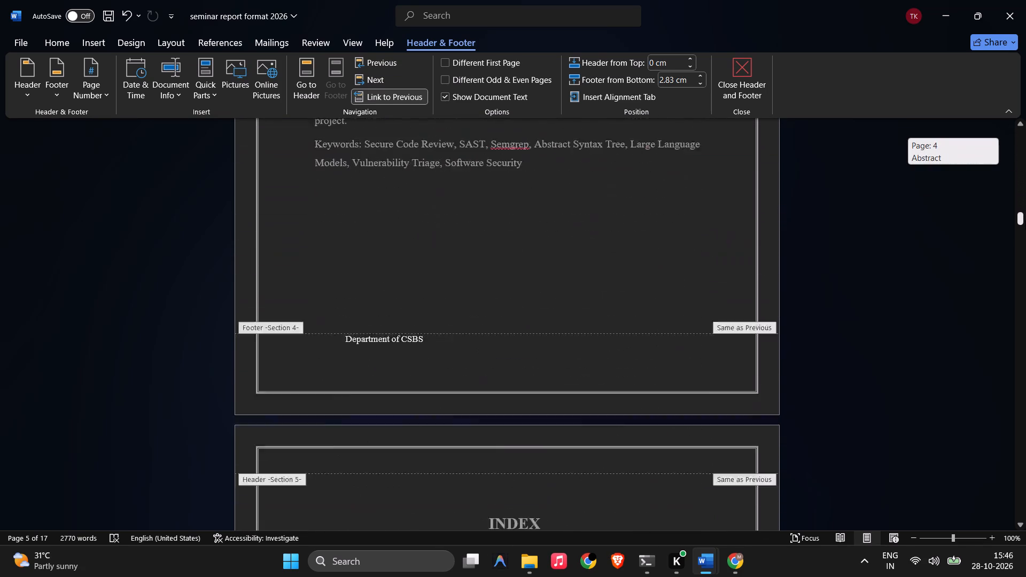
left_click_drag(1025, 221, 1025, 318)
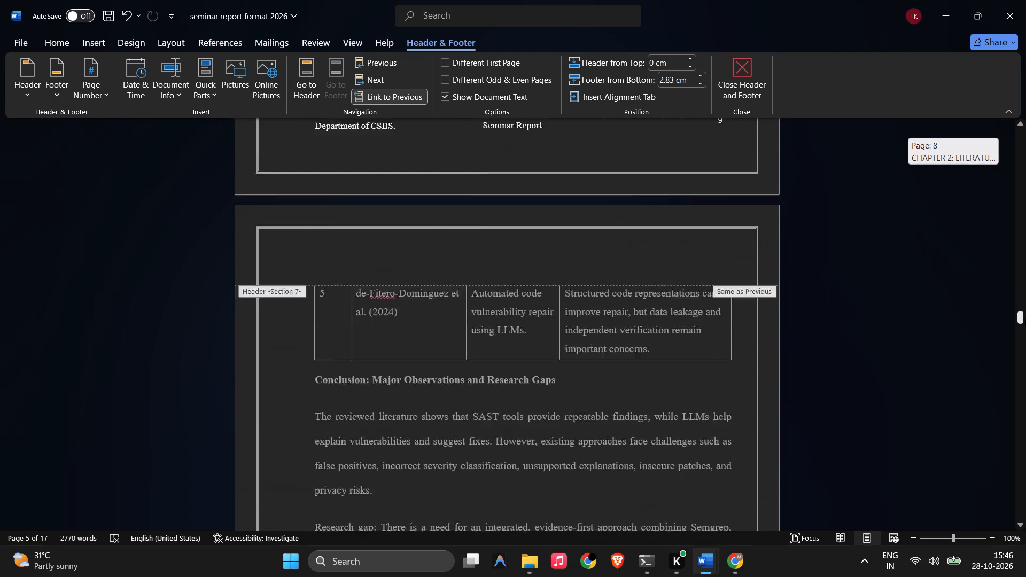
left_click_drag(1025, 318, 1025, 361)
left_click(719, 180)
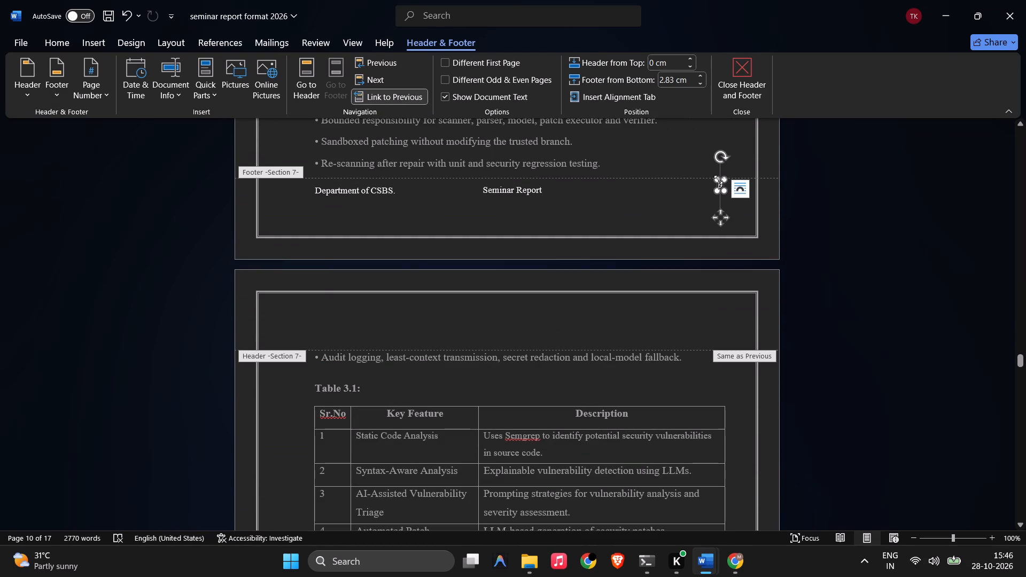
right_click(723, 186)
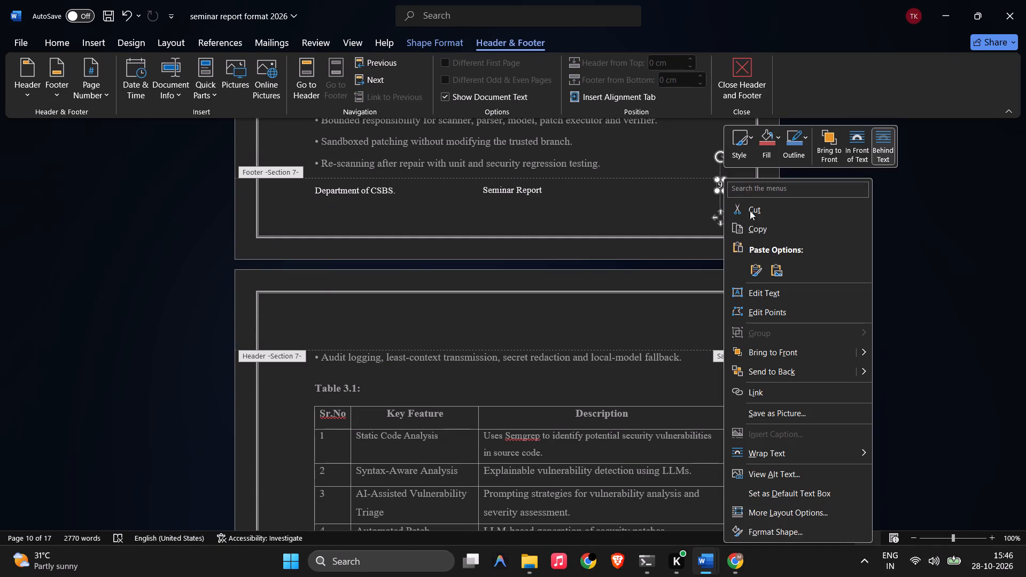
left_click(753, 217)
Insert a Plain Number 3 page number at the bottom of the References page in Section 7, and save the document.
scroll(753, 217, "down", 20)
scroll(753, 217, "down", 6)
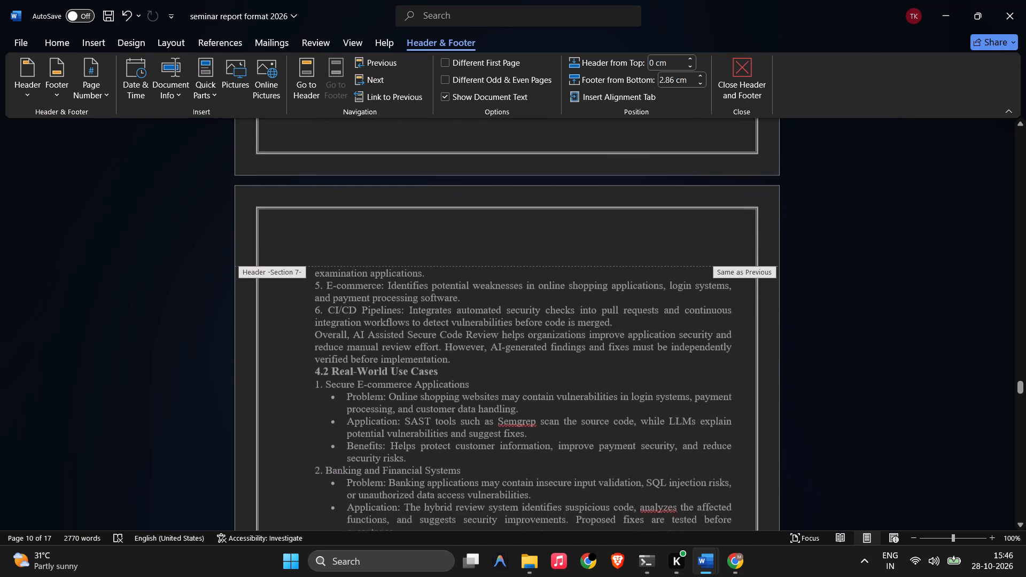
scroll(754, 220, "down", 5)
scroll(754, 221, "up", 9)
scroll(754, 221, "down", 14)
scroll(754, 221, "up", 1)
scroll(754, 221, "down", 7)
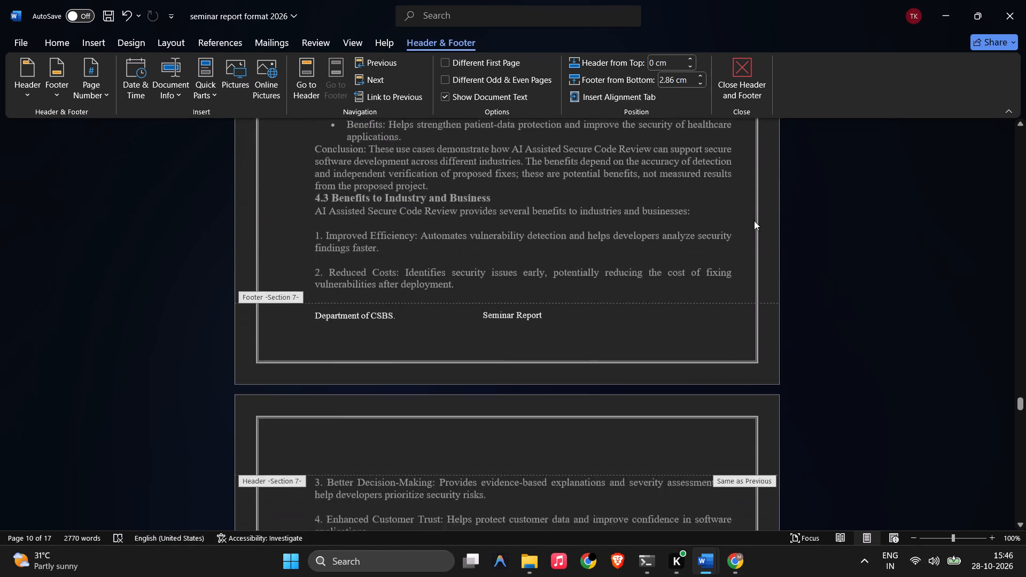
scroll(754, 221, "down", 20)
scroll(754, 221, "down", 9)
scroll(754, 222, "down", 16)
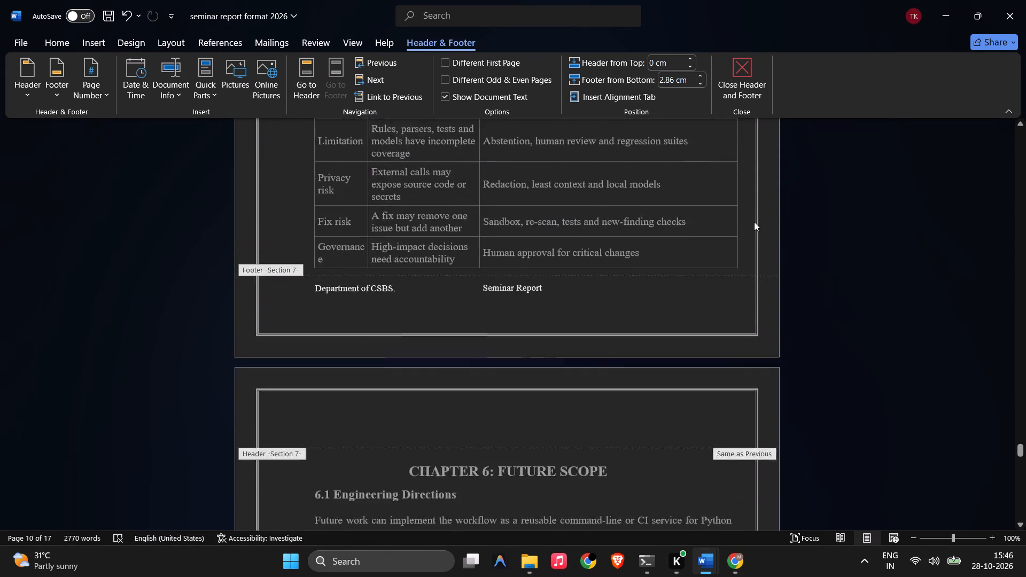
scroll(754, 222, "down", 20)
scroll(754, 222, "down", 20)
scroll(754, 222, "down", 11)
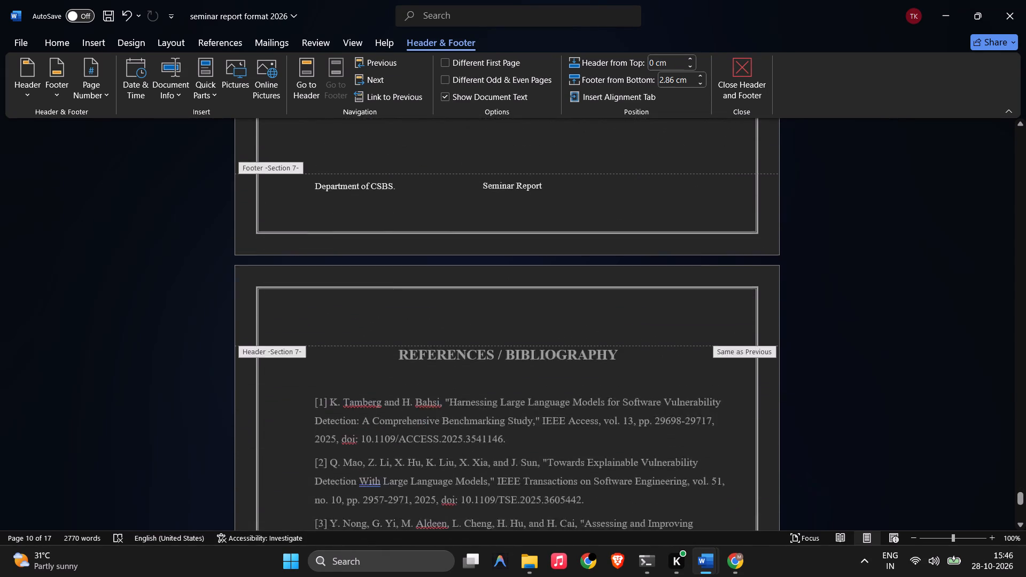
scroll(754, 222, "down", 20)
scroll(754, 222, "down", 6)
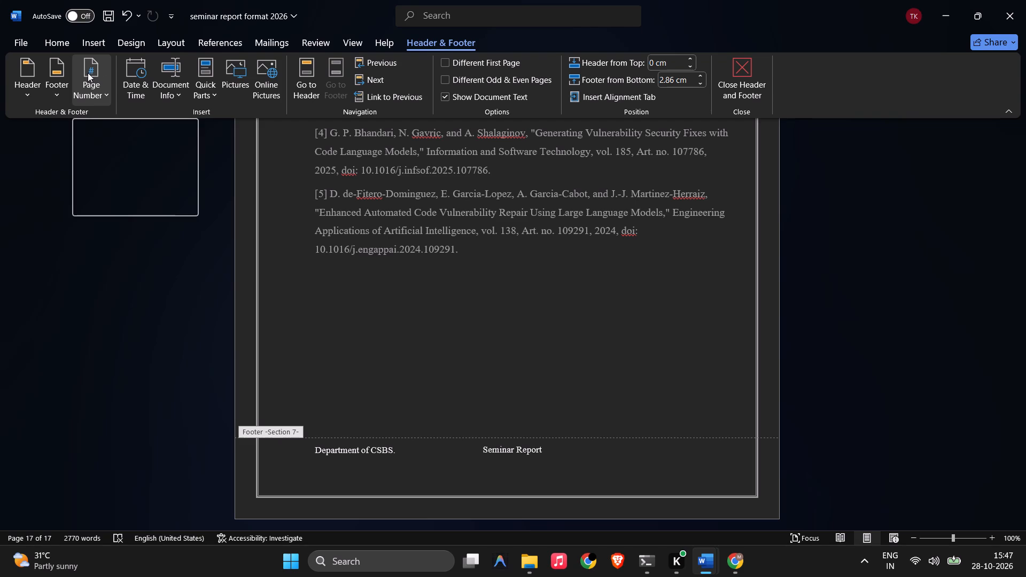
left_click(88, 73)
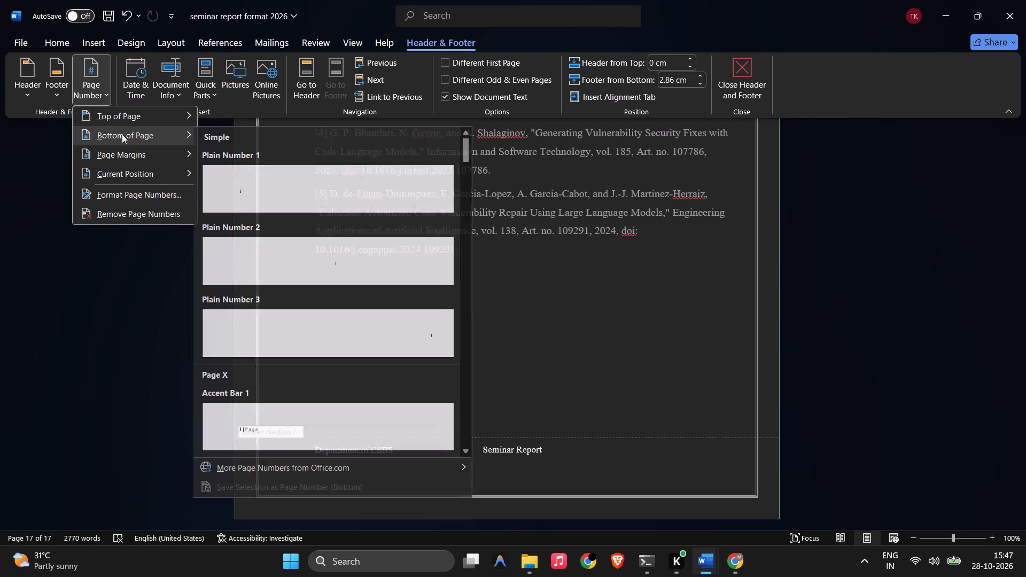
left_click_drag(376, 310, 393, 331)
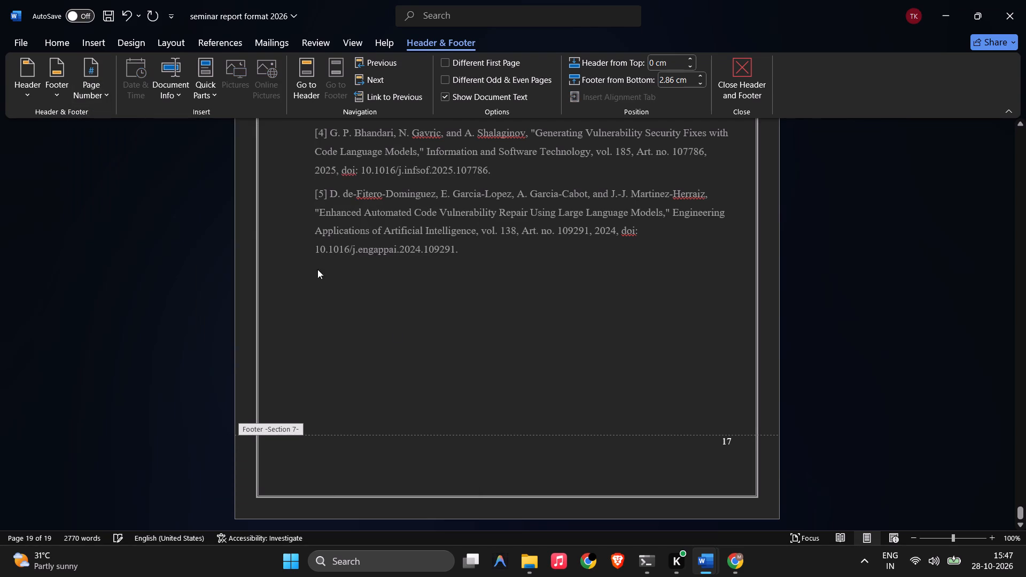
left_click(832, 264)
key("ctrl+s")
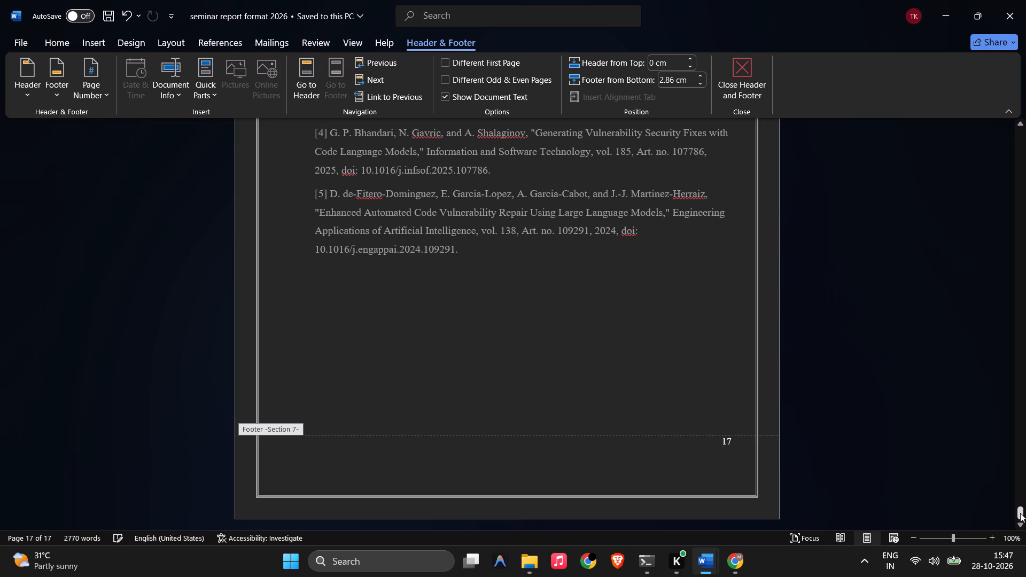
Insert a Plain Number 3 page number at the bottom of the title page in the Section 1 footer.
left_click_drag(1017, 516, 1025, 175)
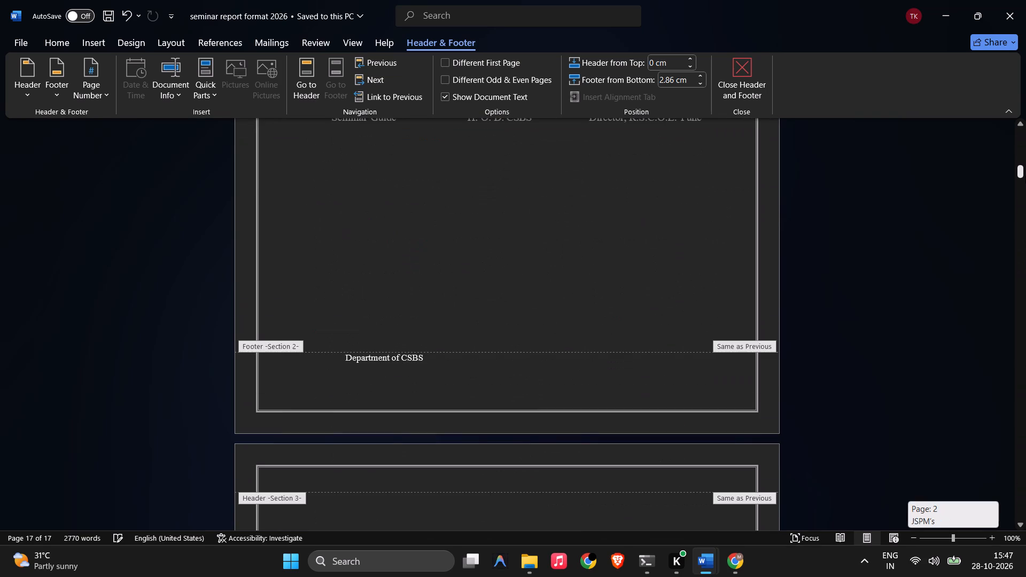
left_click_drag(1025, 175, 1025, 141)
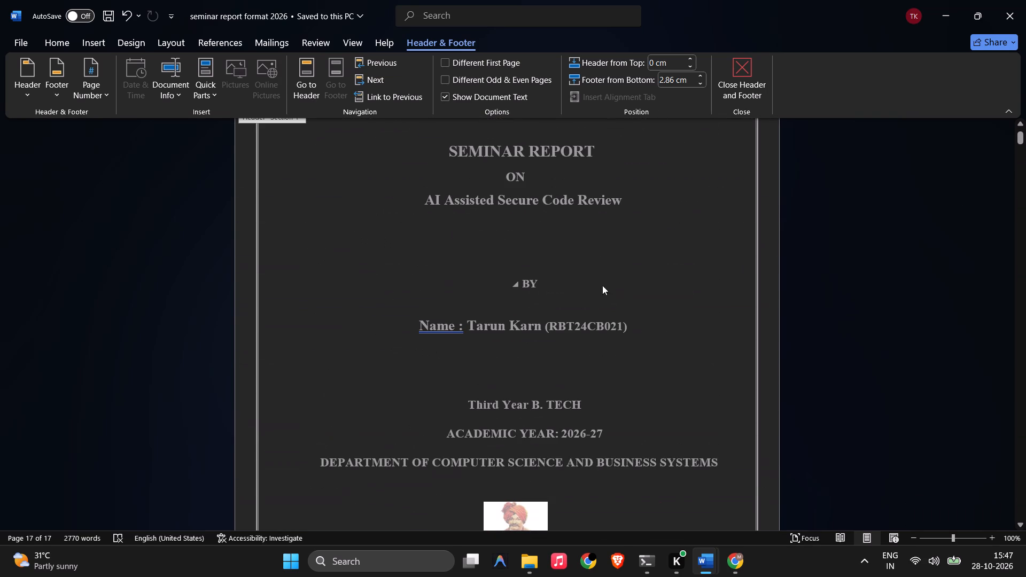
left_click(508, 284)
scroll(508, 284, "up", 7)
left_click(719, 165)
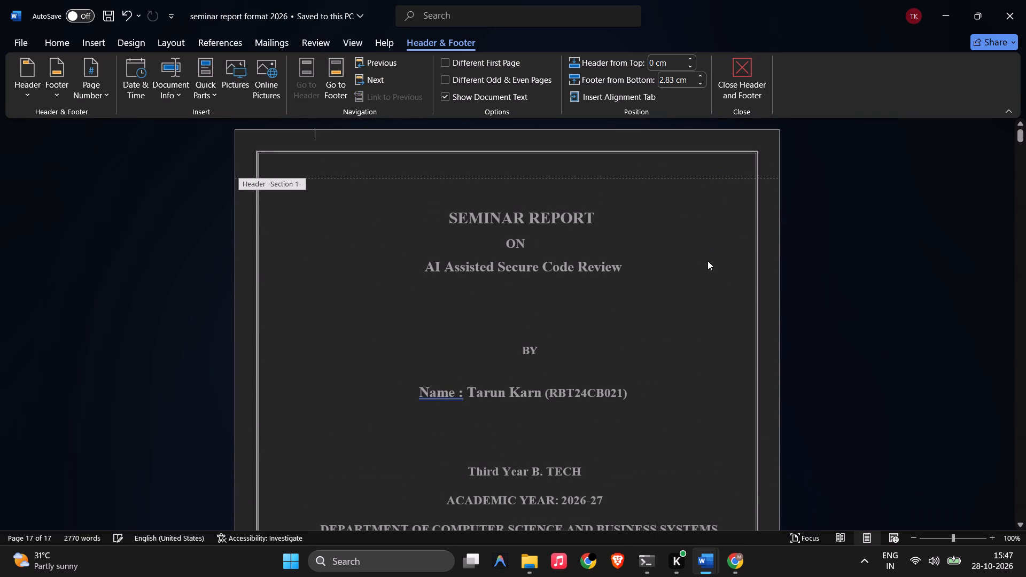
left_click(708, 261)
scroll(708, 261, "down", 5)
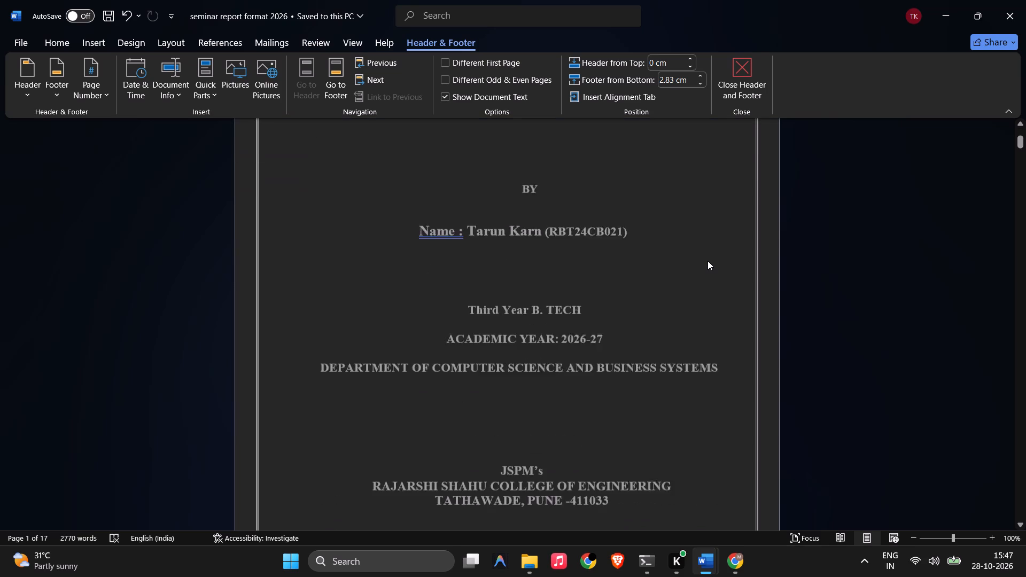
scroll(708, 261, "down", 12)
left_click(722, 226)
double_click(736, 222)
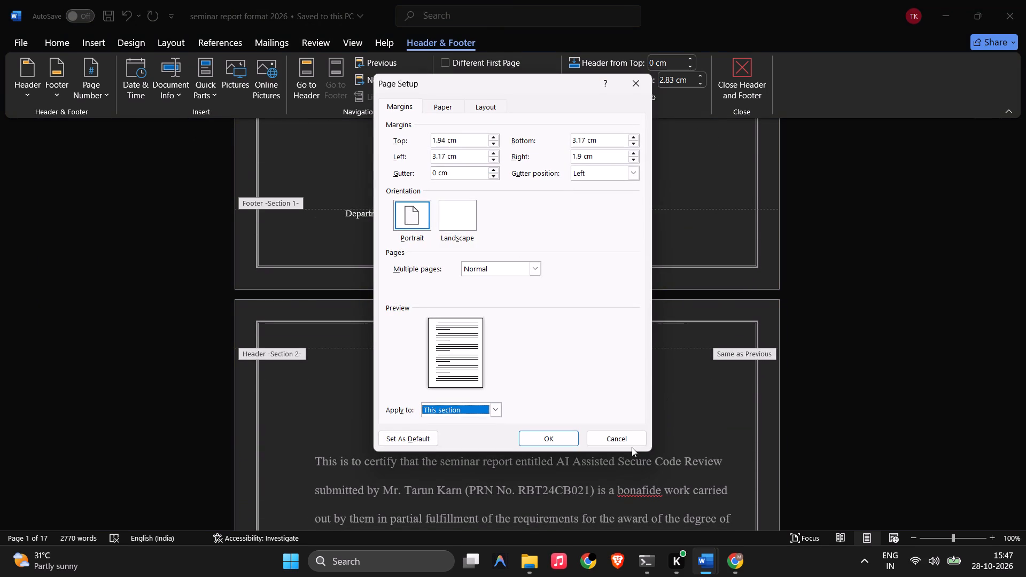
left_click(631, 438)
left_click(101, 61)
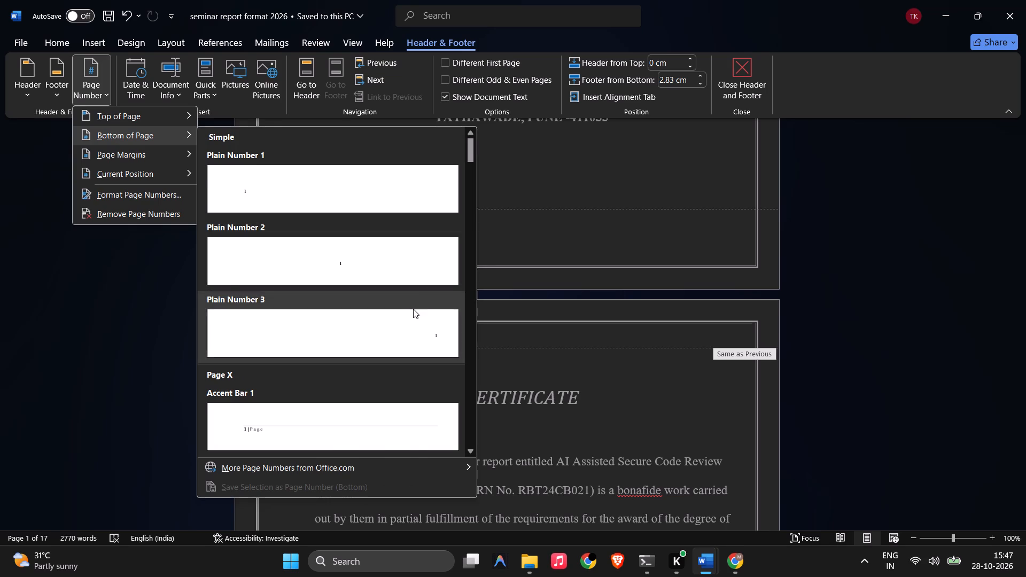
left_click(413, 309)
Insert a Plain Number 3 page number in the Section 6 footer on the Chapter 1 page before 1.2 Need and Importance.
scroll(414, 309, "down", 20)
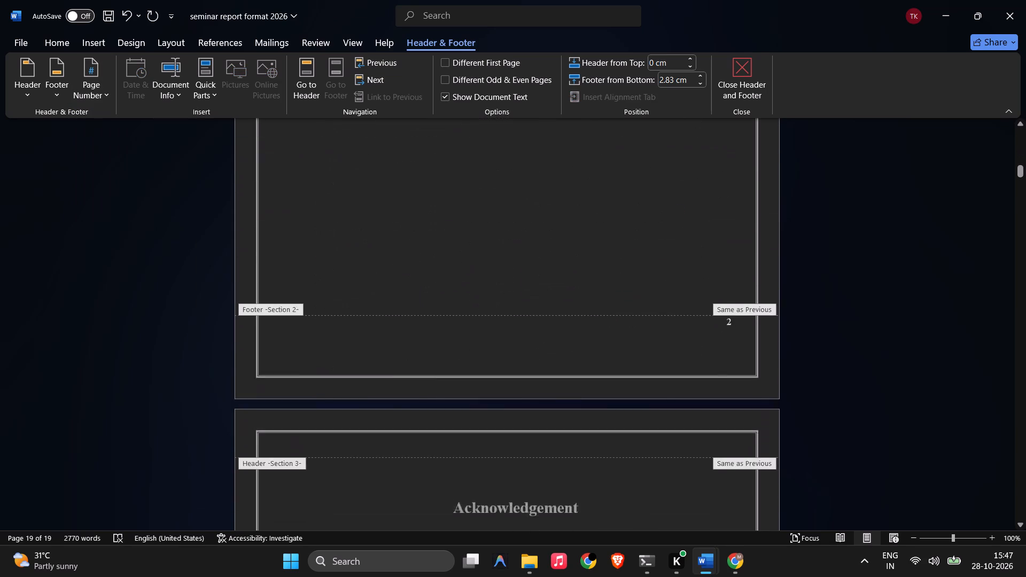
scroll(411, 308, "down", 15)
scroll(410, 308, "down", 15)
scroll(403, 310, "down", 7)
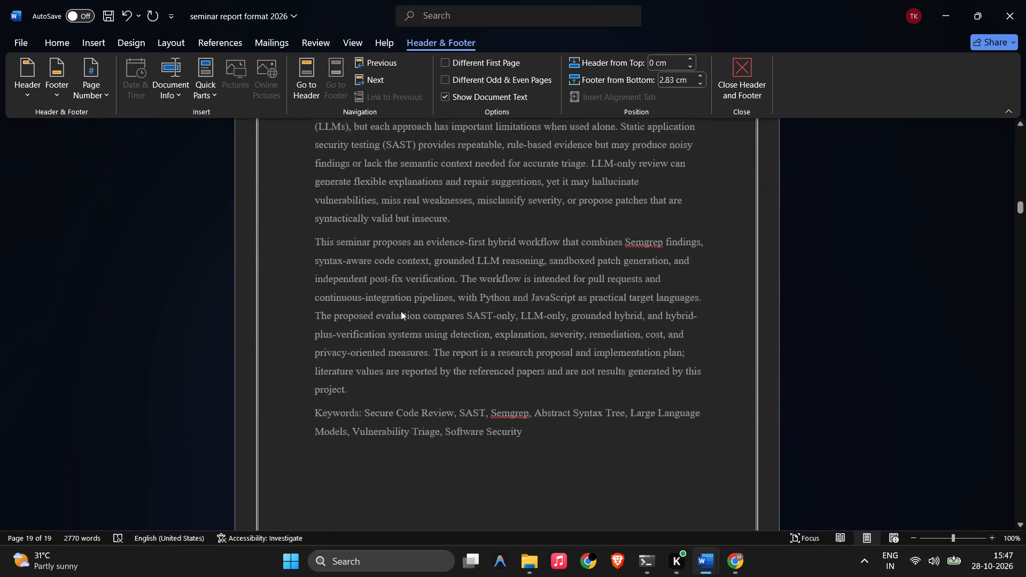
scroll(401, 311, "down", 8)
scroll(398, 316, "down", 20)
scroll(398, 316, "down", 4)
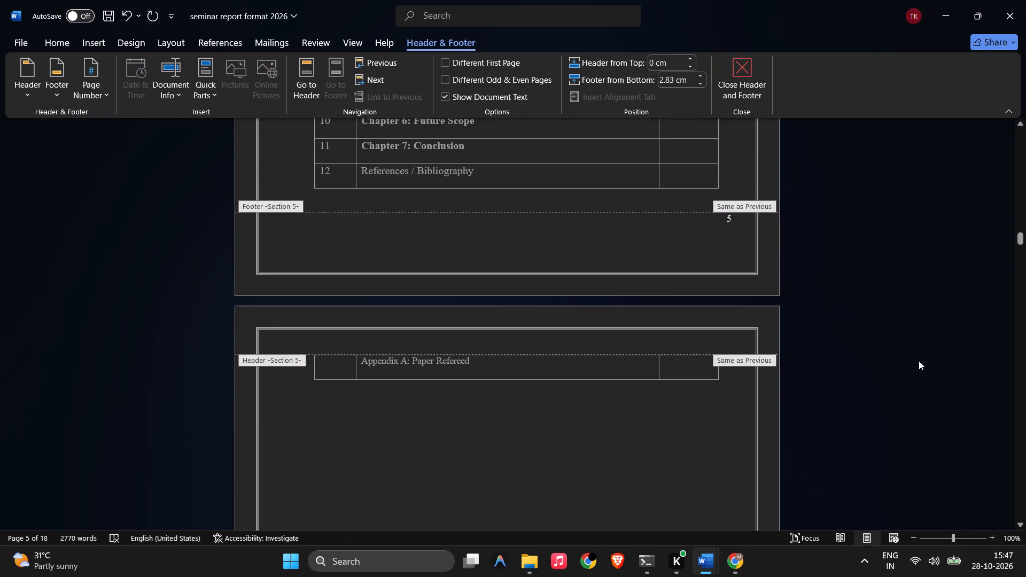
left_click_drag(1020, 241, 1025, 302)
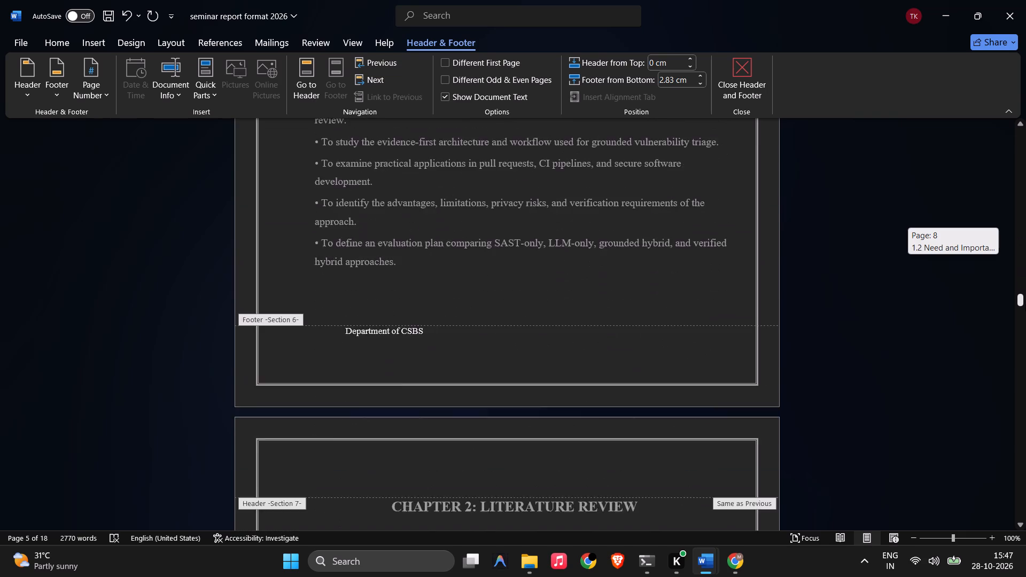
left_click_drag(1025, 302, 1025, 275)
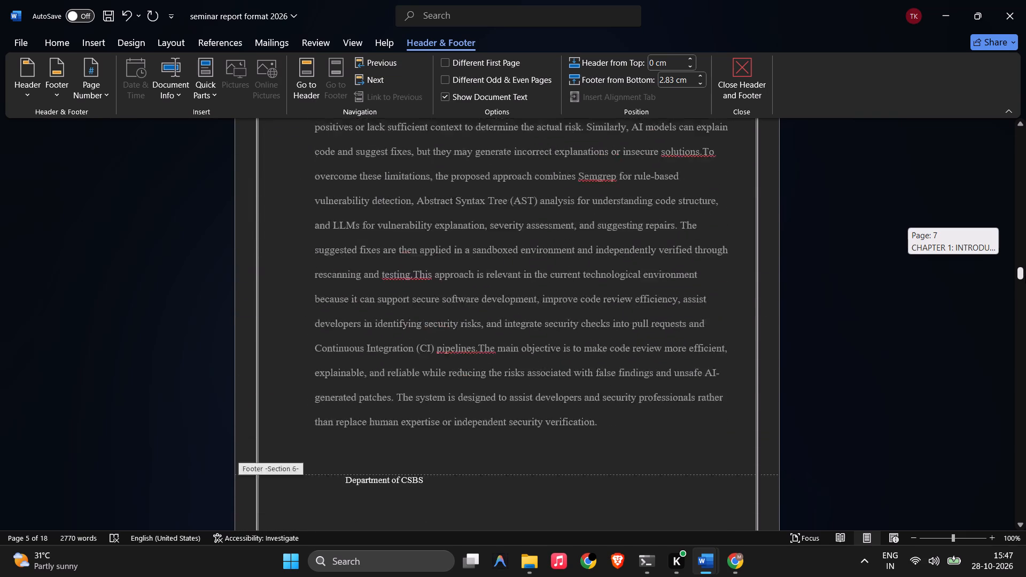
left_click_drag(1025, 275, 1025, 286)
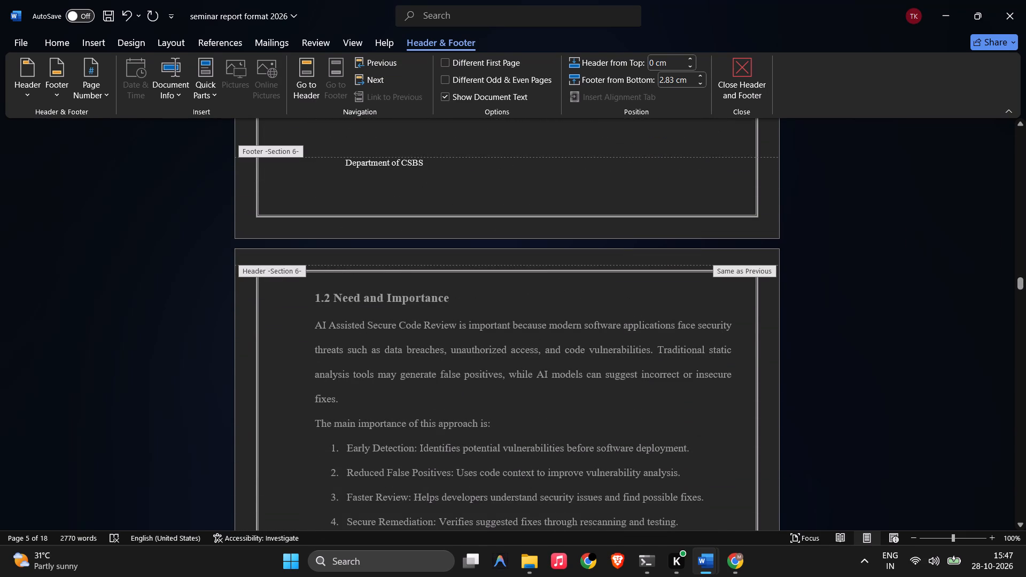
left_click(745, 197)
left_click(89, 70)
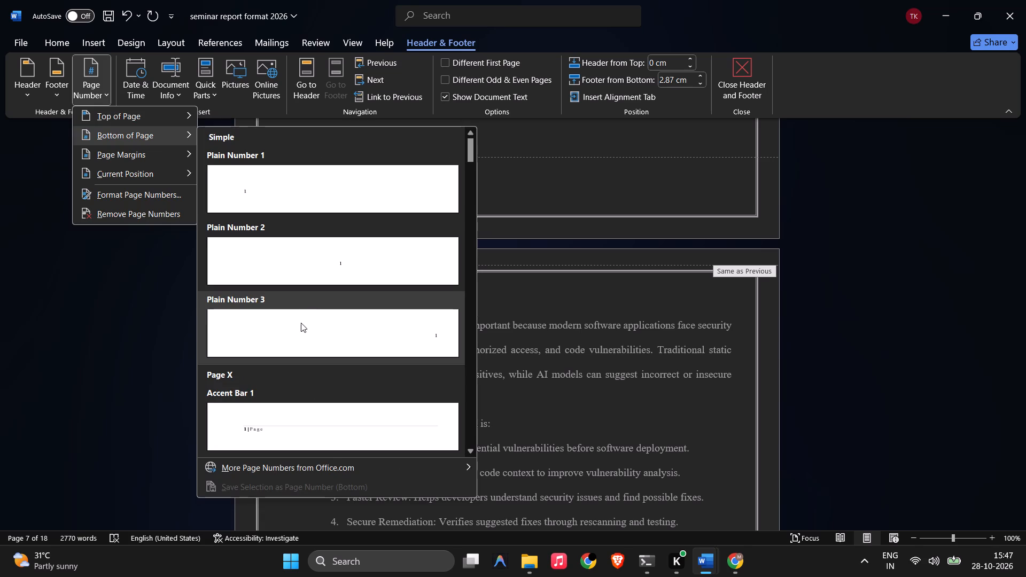
left_click(301, 323)
Check the footer page numbers from Chapter 1 through to the end of the References page.
scroll(301, 323, "down", 16)
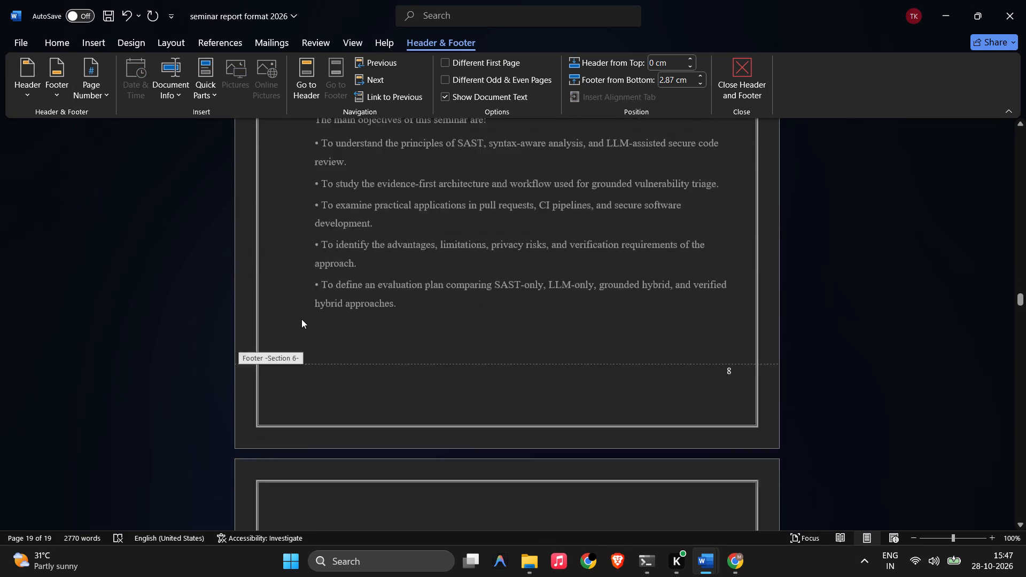
scroll(301, 319, "down", 2)
scroll(301, 319, "down", 20)
scroll(301, 319, "down", 20)
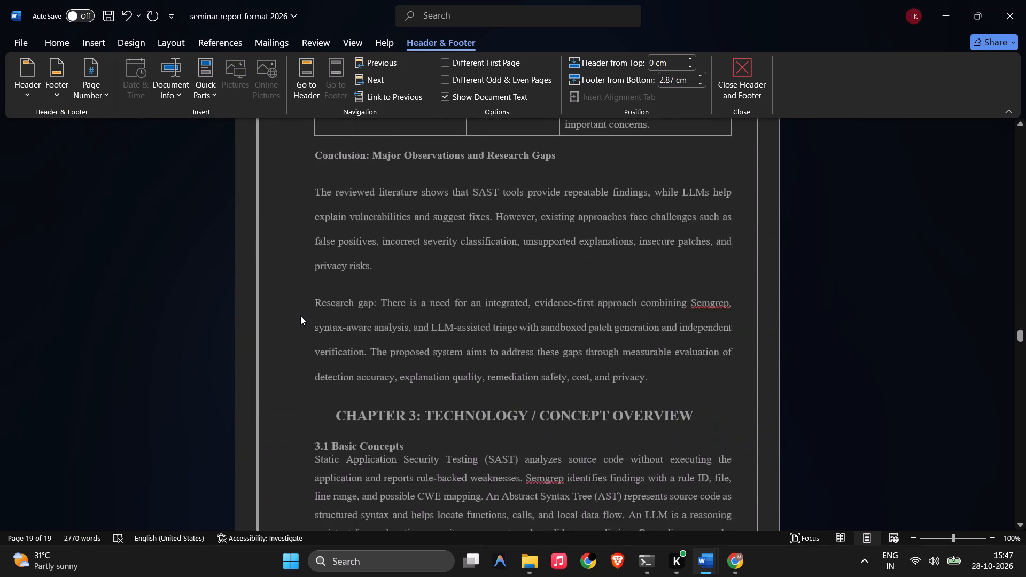
scroll(300, 316, "down", 10)
scroll(300, 316, "down", 20)
scroll(300, 316, "down", 8)
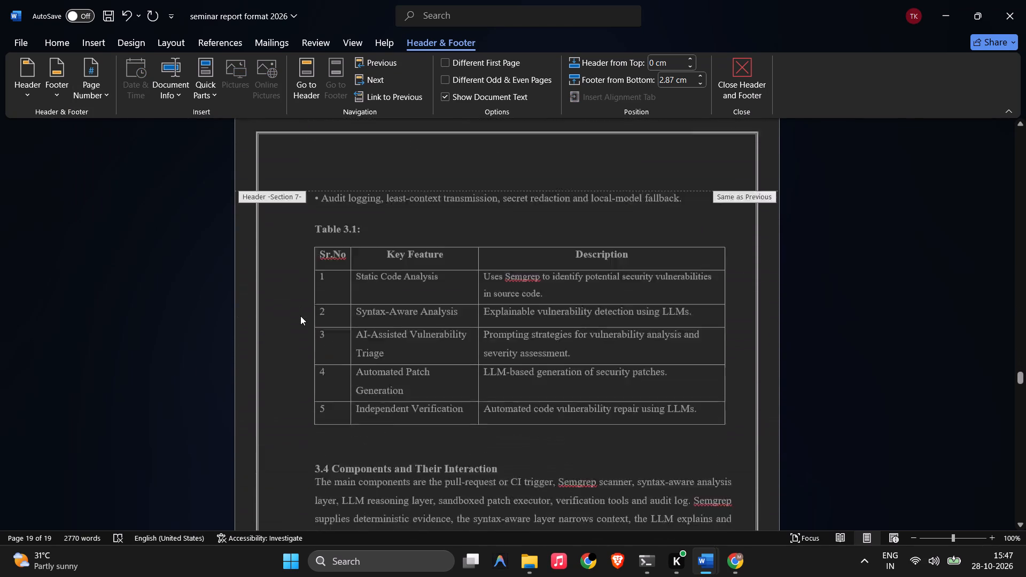
scroll(300, 316, "down", 20)
scroll(300, 316, "down", 20)
scroll(300, 316, "down", 4)
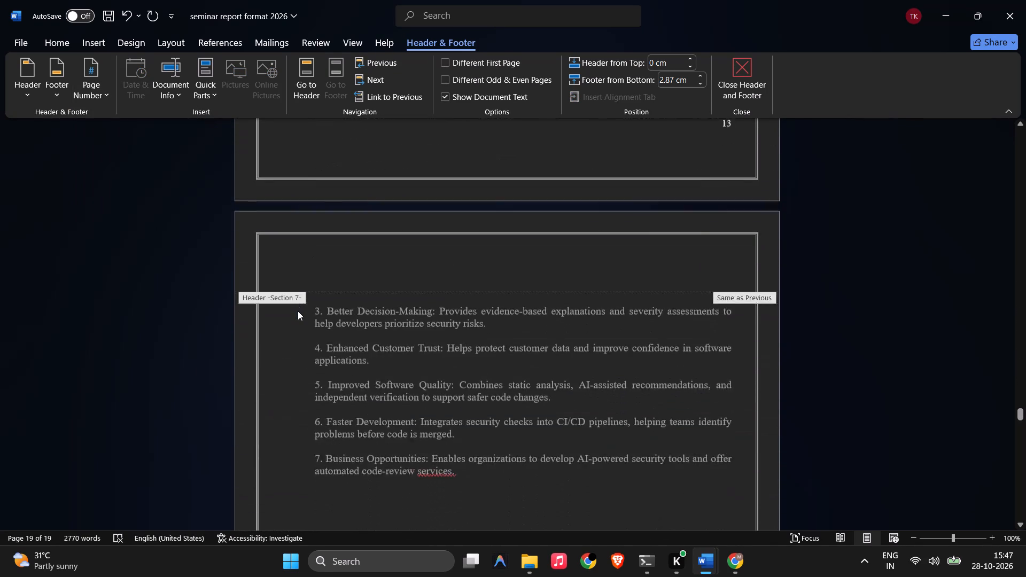
scroll(298, 311, "down", 20)
scroll(298, 311, "down", 20)
scroll(298, 311, "down", 4)
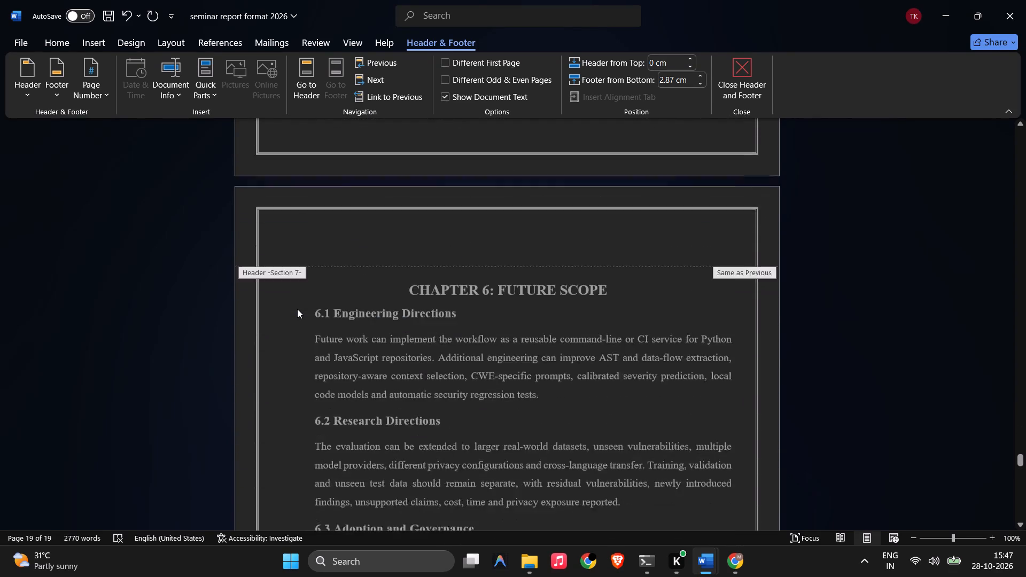
scroll(297, 309, "down", 20)
scroll(297, 309, "down", 20)
scroll(297, 309, "down", 4)
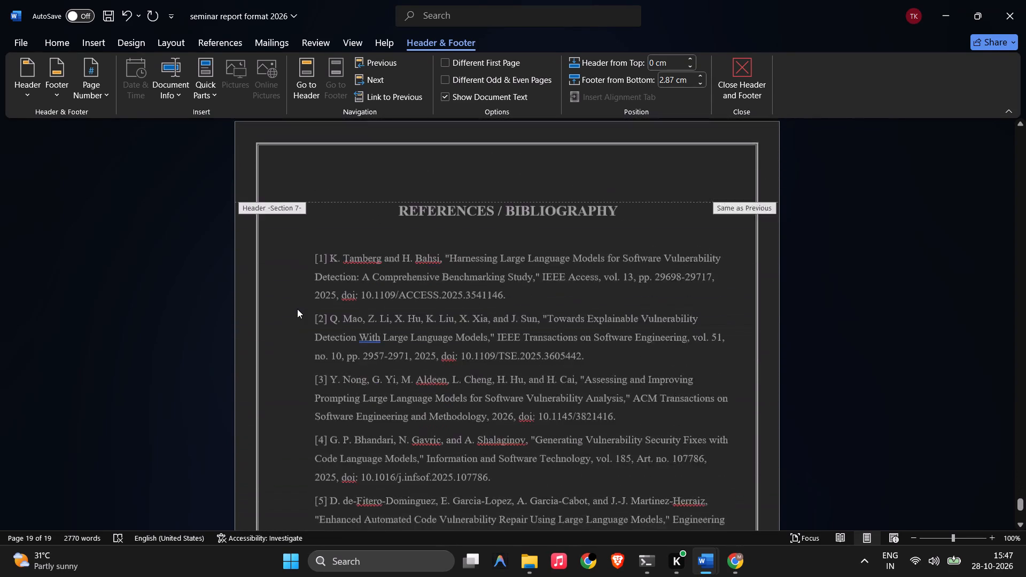
scroll(297, 309, "down", 16)
Save the seminar report document with its new footer page numbers.
key("ctrl+s")
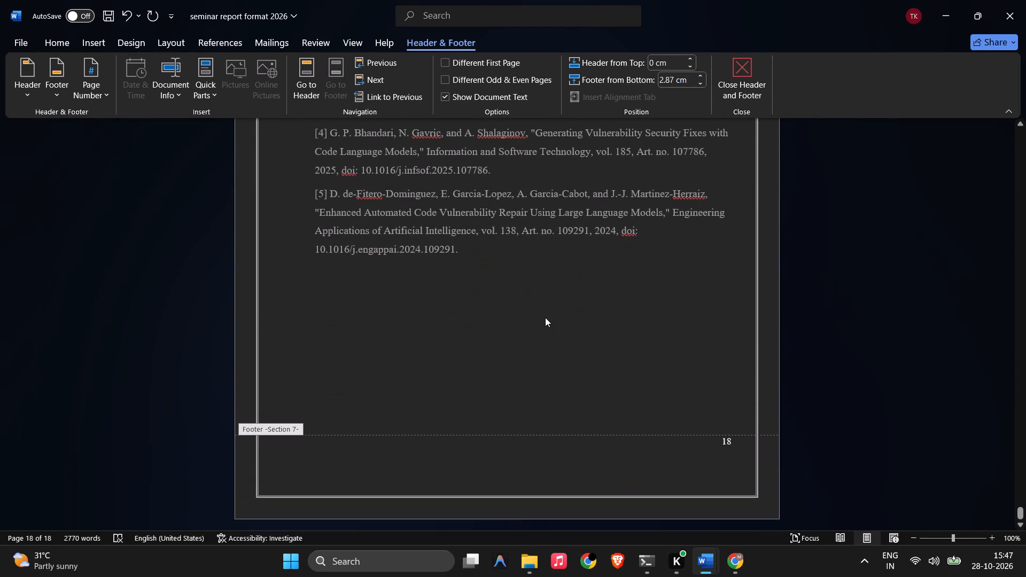
left_click(1022, 270)
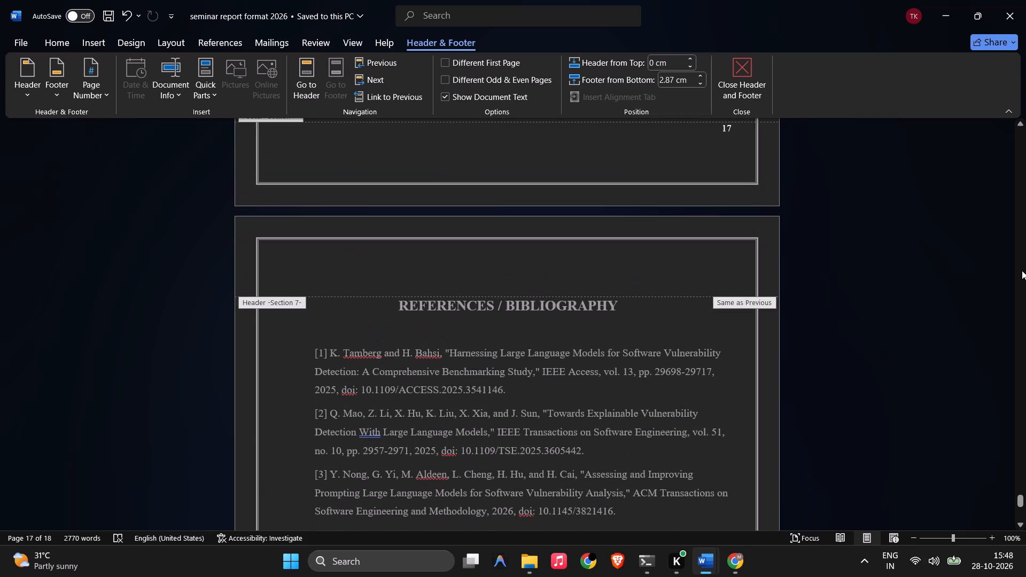
key("ctrl+s")
Save the seminar report document.
key("ctrl+s")
Close header and footer editing from the Chapter 2 literature review page and return to the document body.
left_click(563, 313)
scroll(563, 313, "down", 14)
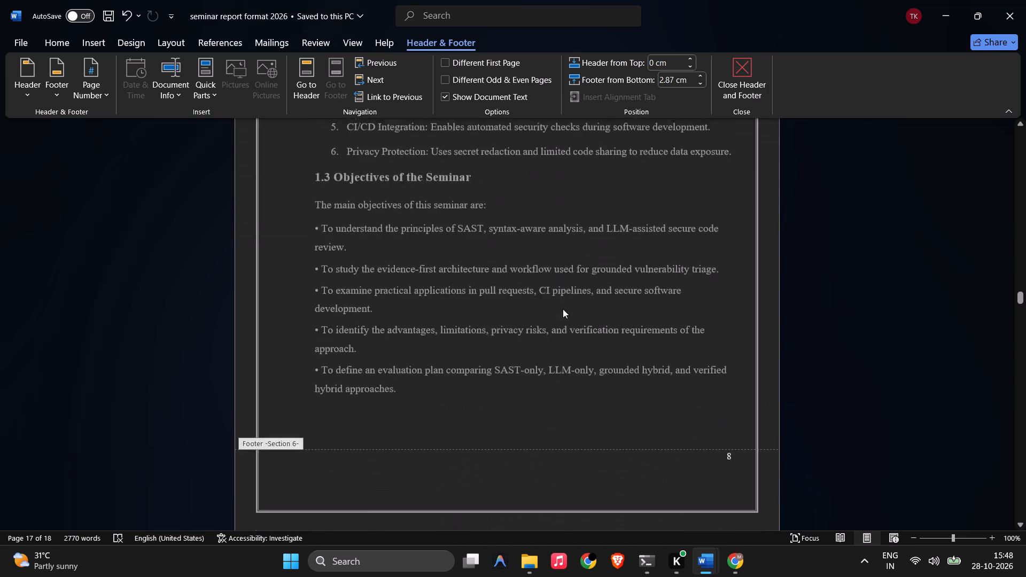
scroll(563, 309, "down", 10)
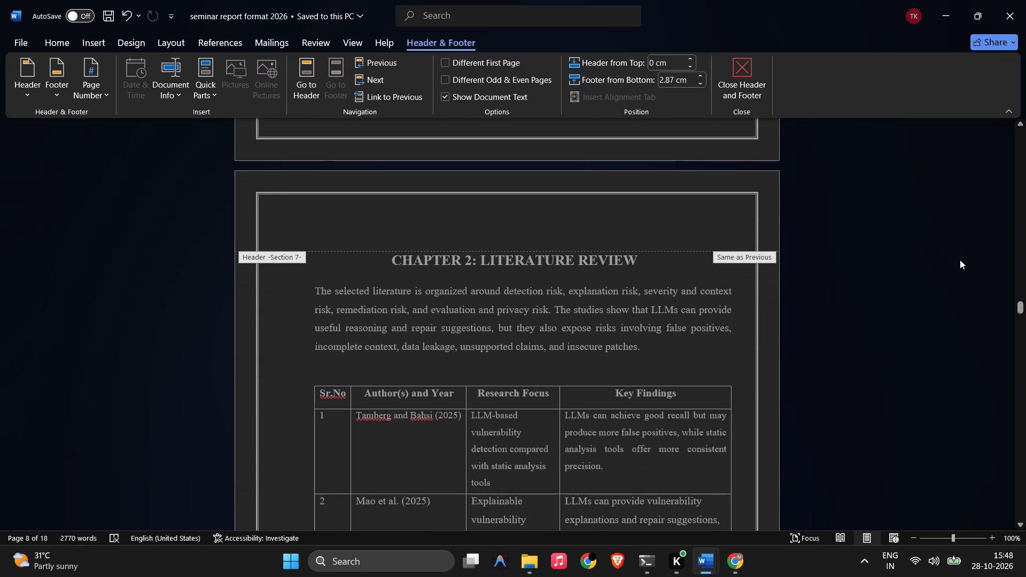
triple_click(960, 260)
Place the cursor in the blank space below the last reference on the References page and save the document.
scroll(845, 329, "down", 10)
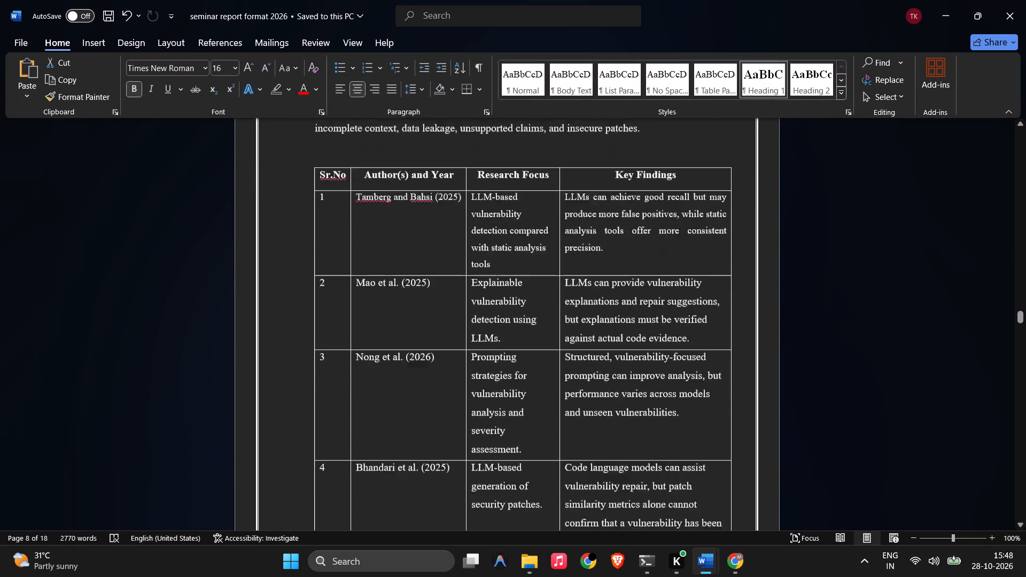
scroll(845, 329, "down", 15)
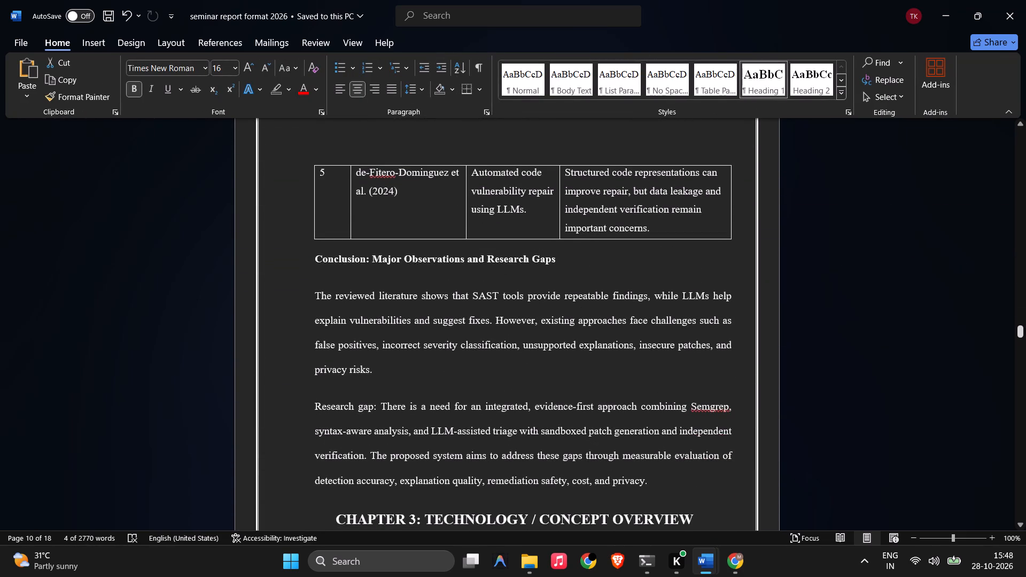
left_click_drag(1024, 330, 1025, 516)
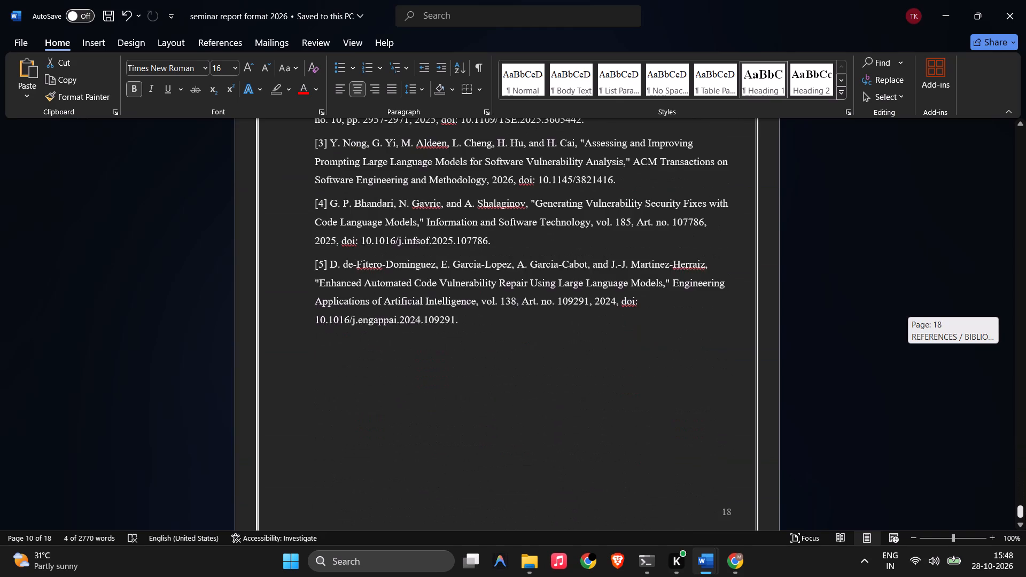
left_click_drag(1025, 516, 1025, 521)
left_click(456, 330)
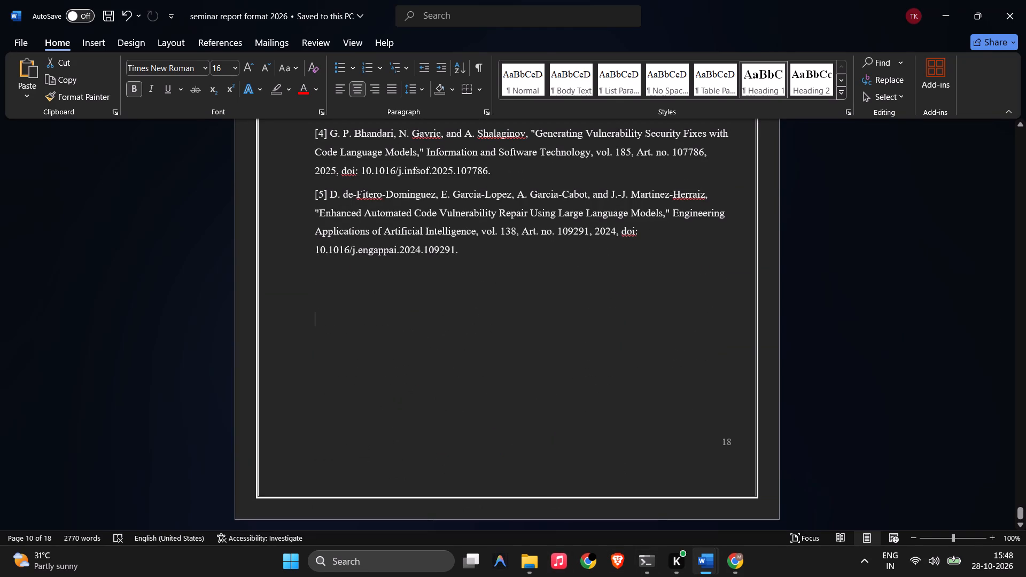
key("ctrl+s")
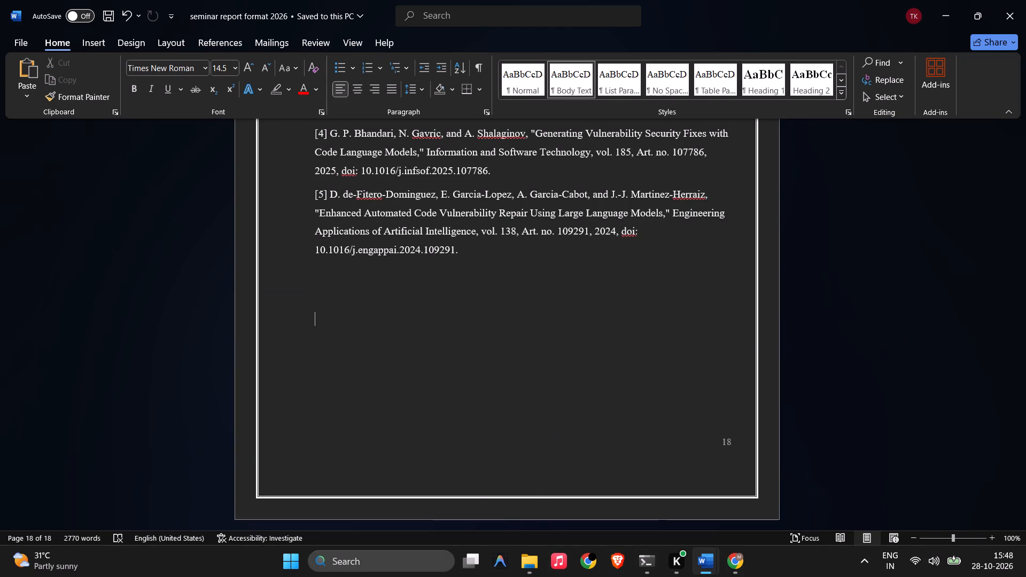
Search Windows for an app, starting the query with w.
left_click(398, 563)
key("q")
key("BackSpace")
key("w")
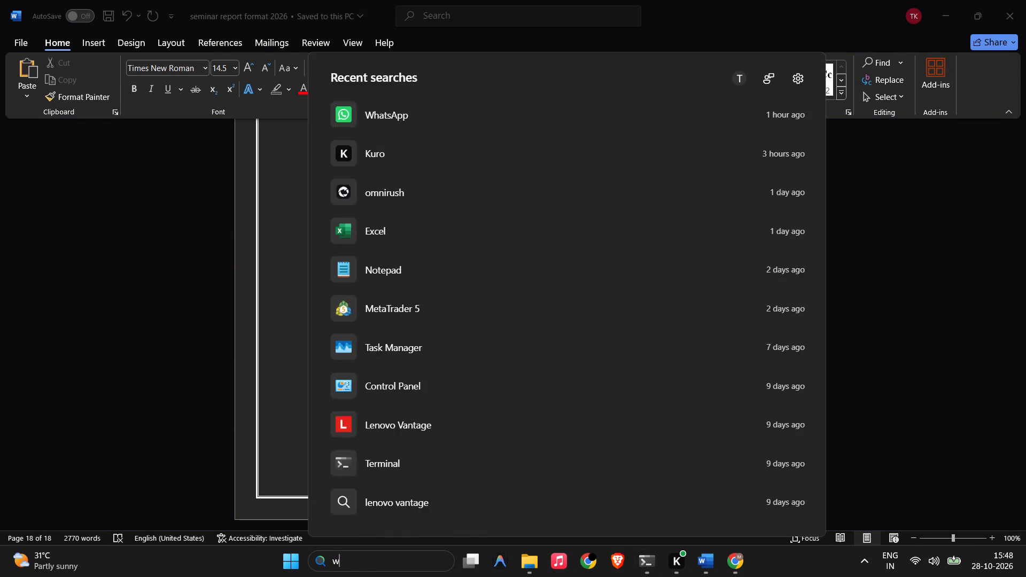
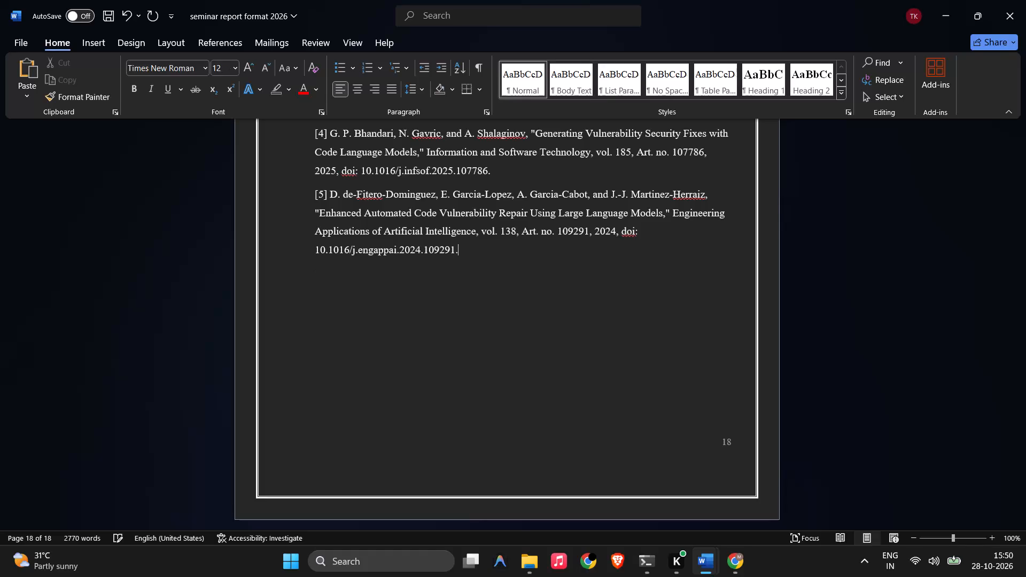
Review the report from the References page back to the title page, checking the footer numbers on the front pages.
scroll(807, 268, "up", 4)
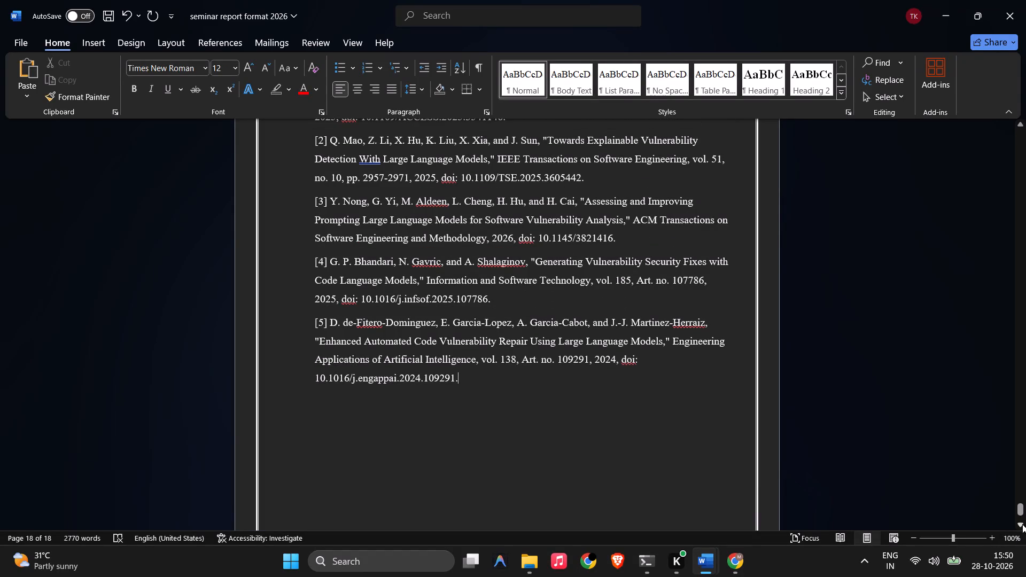
left_click_drag(1021, 514, 1014, 292)
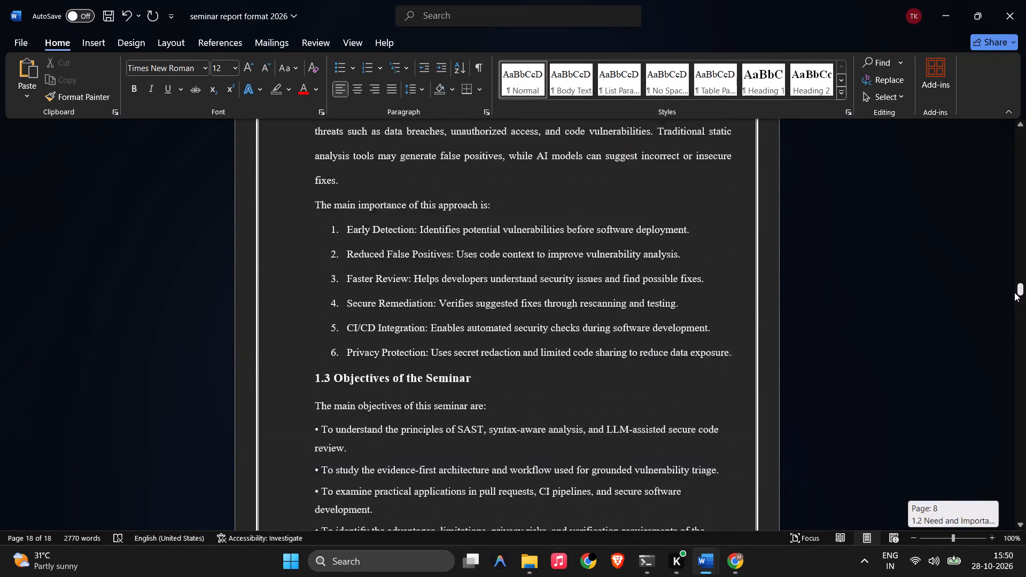
left_click_drag(1014, 292, 1012, 206)
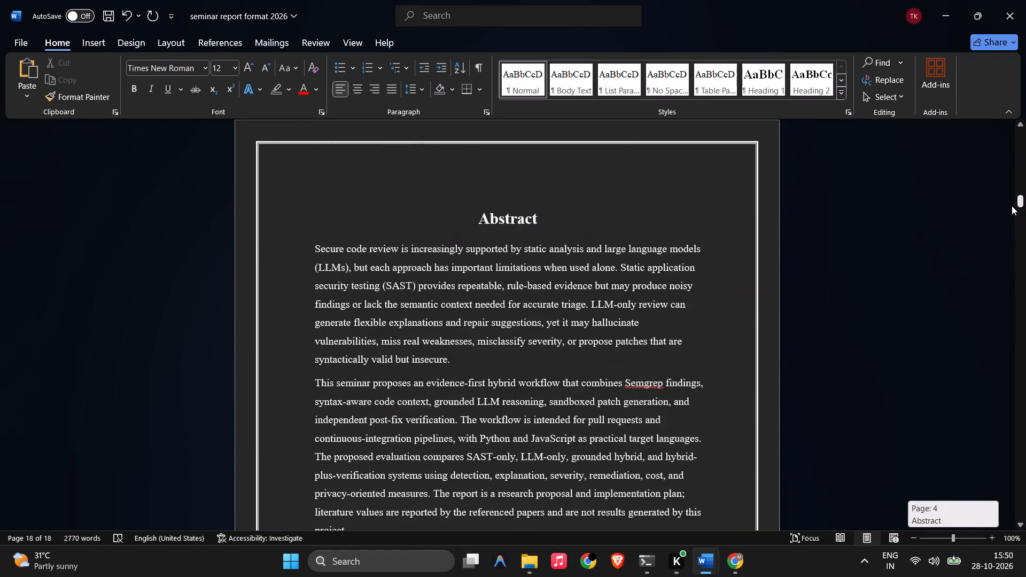
left_click_drag(1012, 206, 1016, 157)
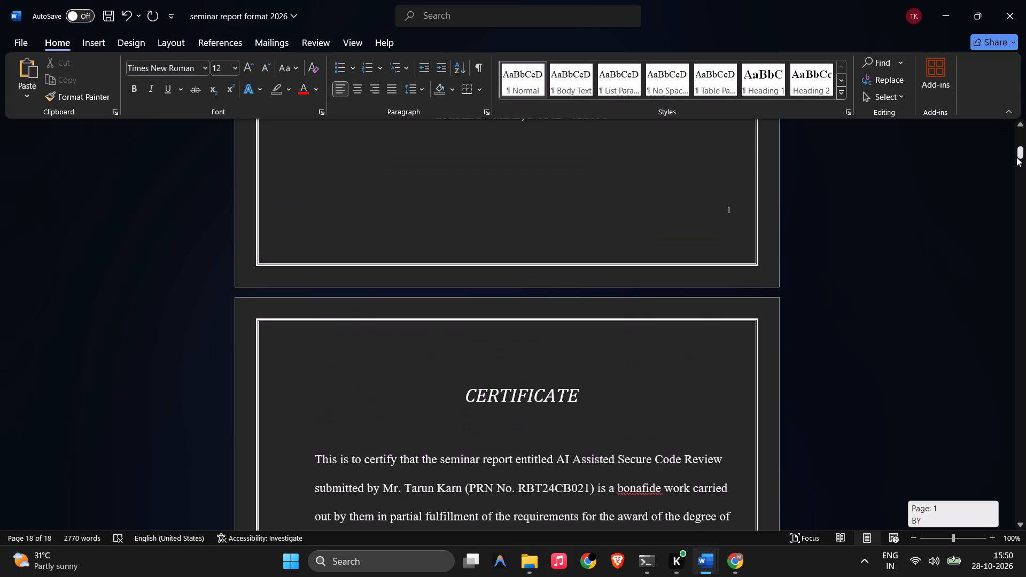
left_click_drag(1016, 157, 1025, 205)
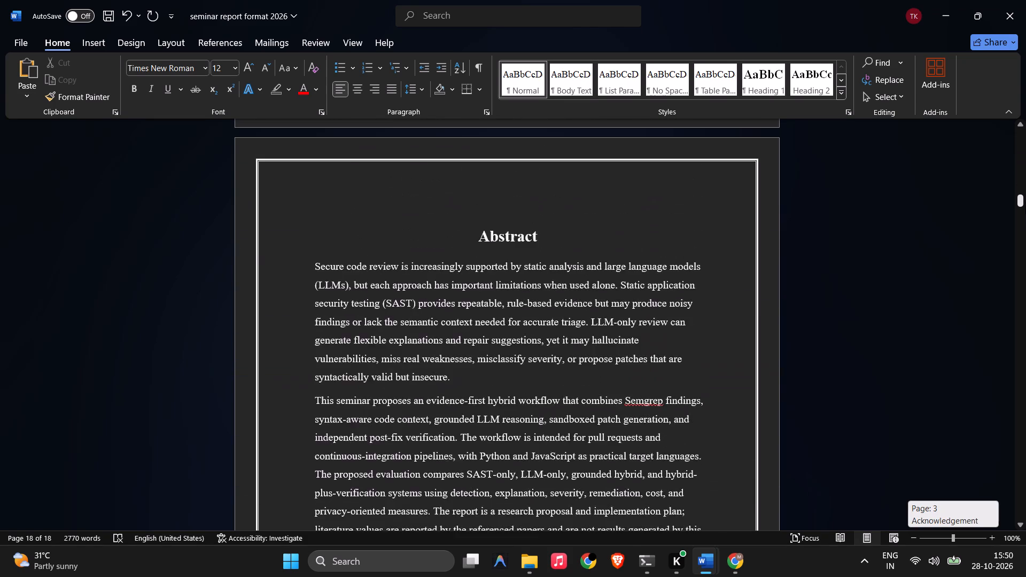
left_click_drag(1025, 205, 1025, 170)
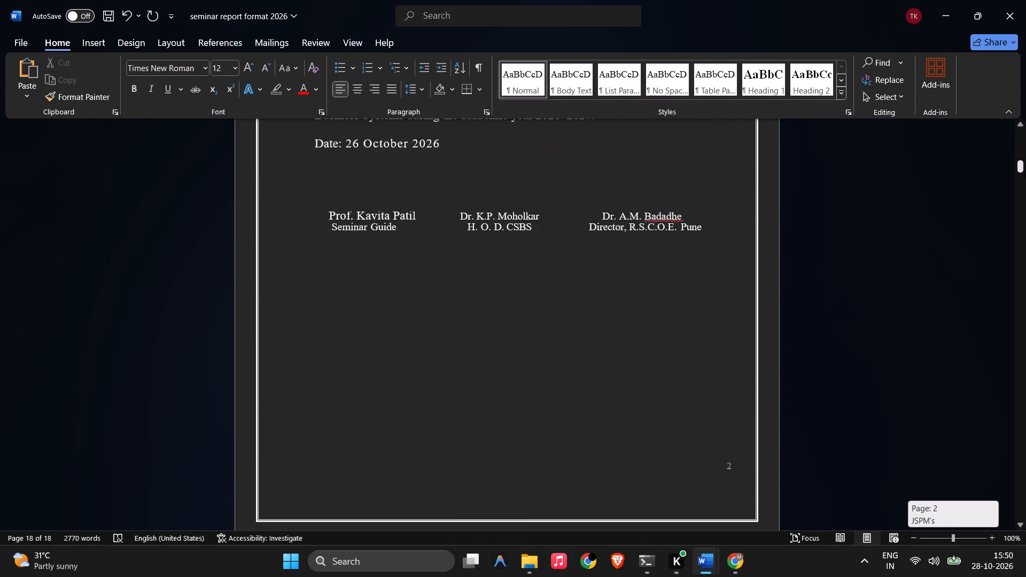
left_click_drag(1025, 170, 1025, 151)
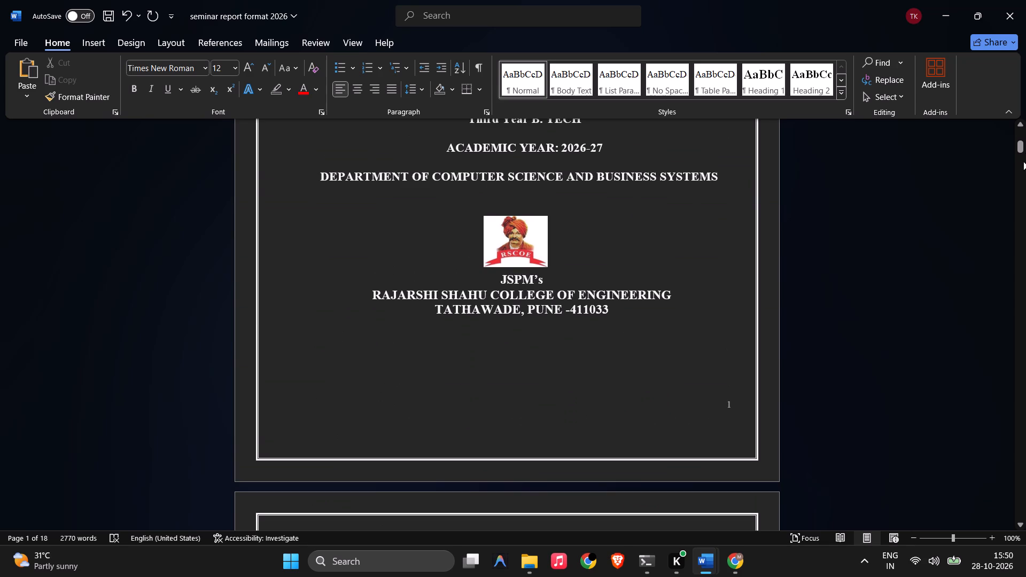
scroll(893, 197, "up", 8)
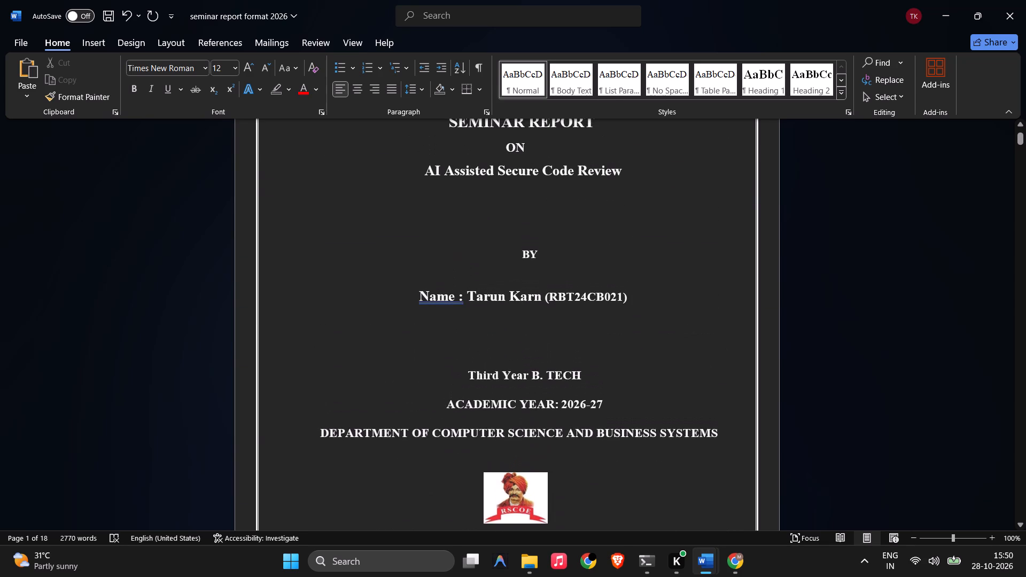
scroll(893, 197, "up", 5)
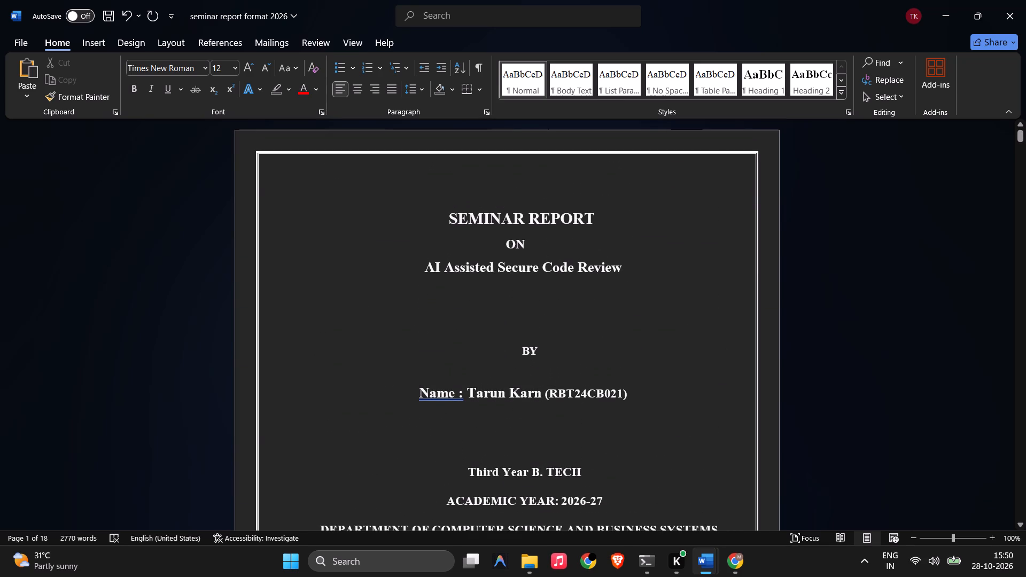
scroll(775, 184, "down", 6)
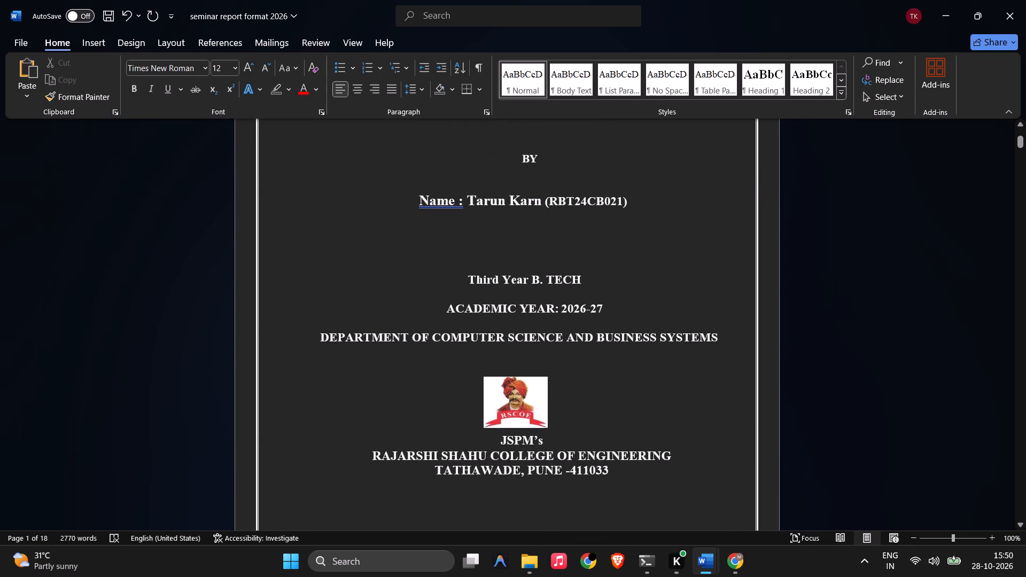
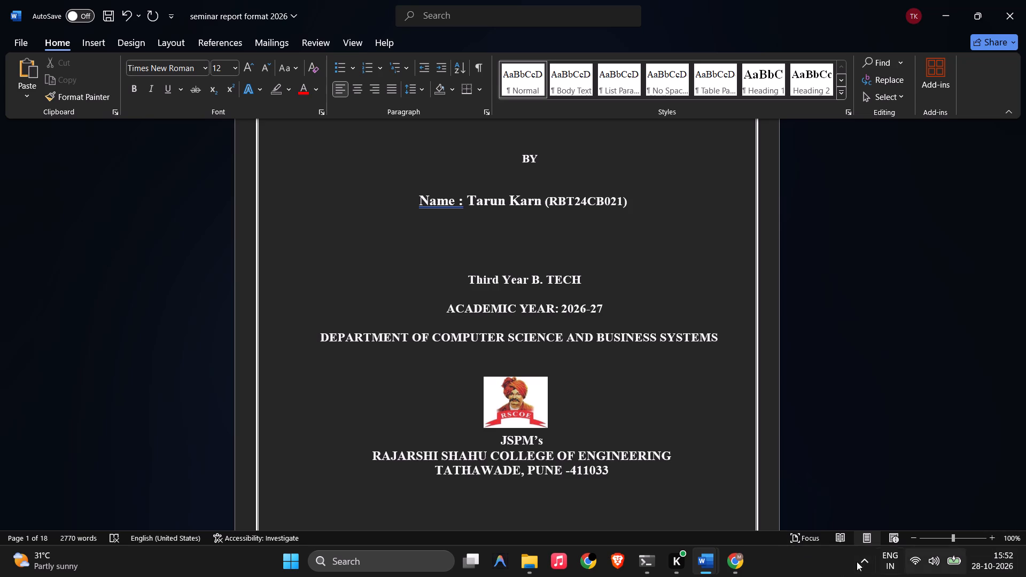
Delete the whole Page No. column from the INDEX table, from the header down to the References / Bibliography row.
scroll(838, 545, "down", 6)
left_click_drag(1021, 142, 1021, 142)
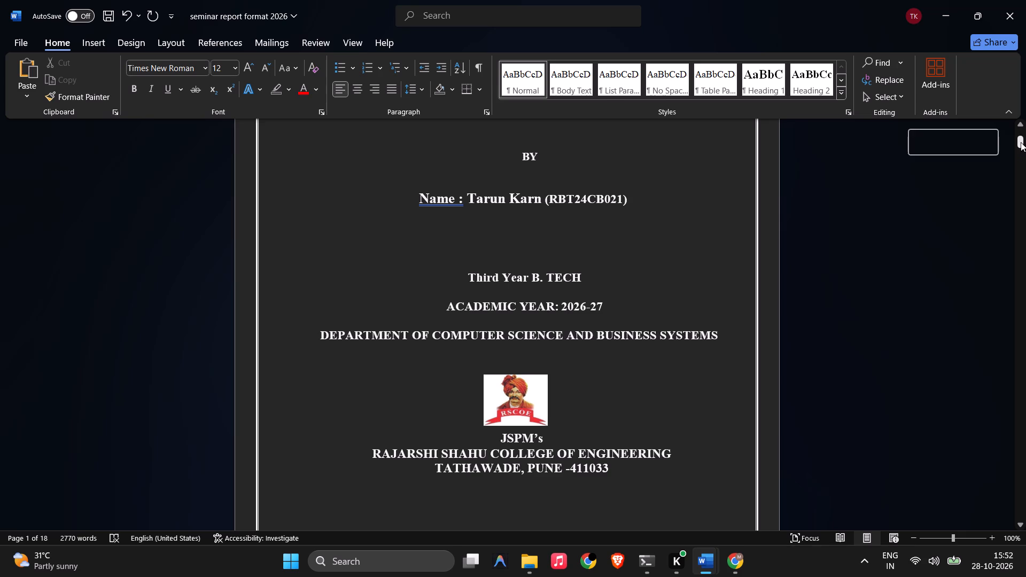
left_click_drag(1021, 142, 1022, 166)
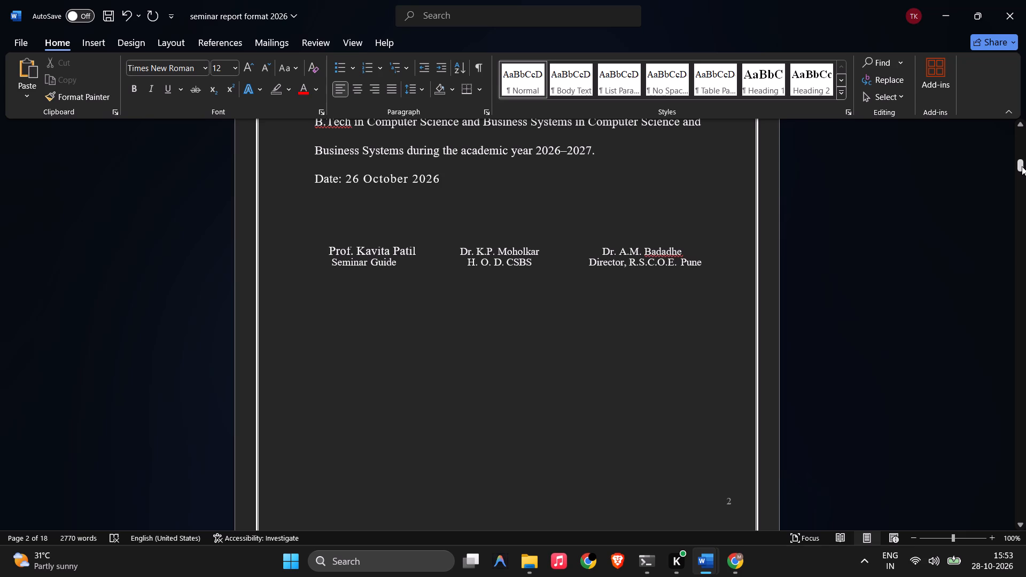
scroll(1022, 166, "down", 4)
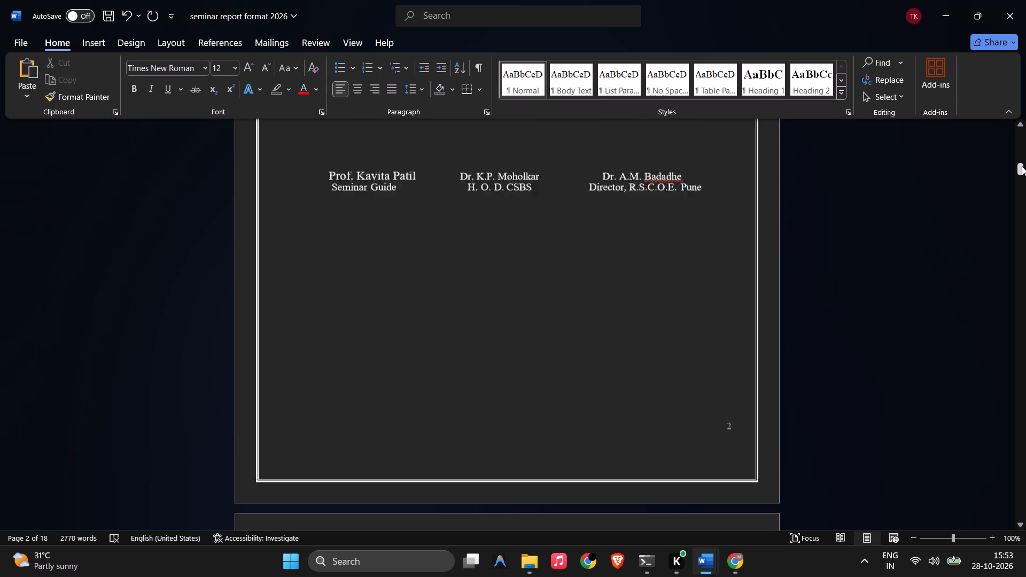
scroll(1022, 166, "down", 20)
scroll(1022, 166, "down", 18)
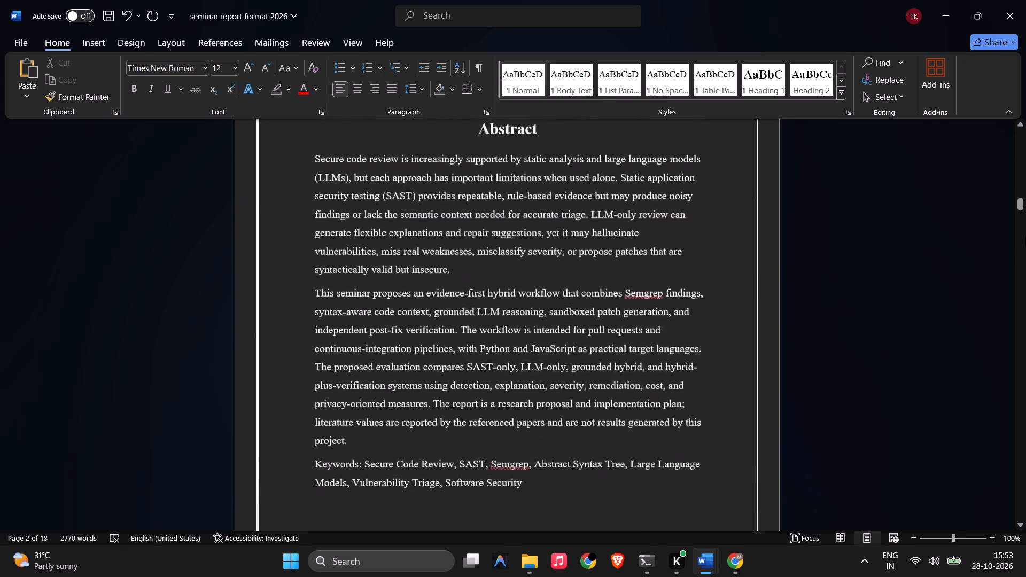
scroll(1025, 237, "down", 20)
scroll(1025, 237, "down", 12)
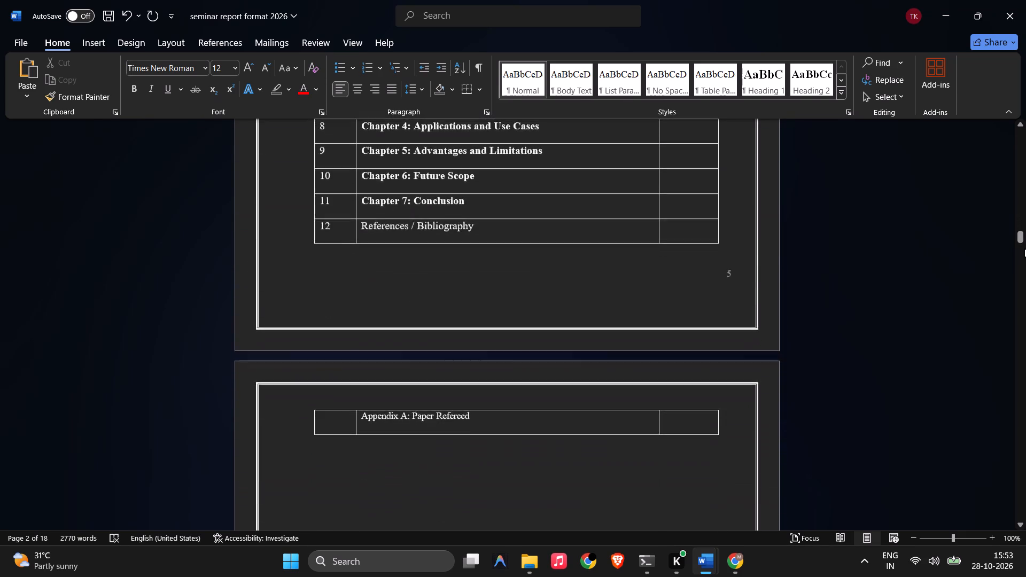
scroll(1024, 248, "up", 13)
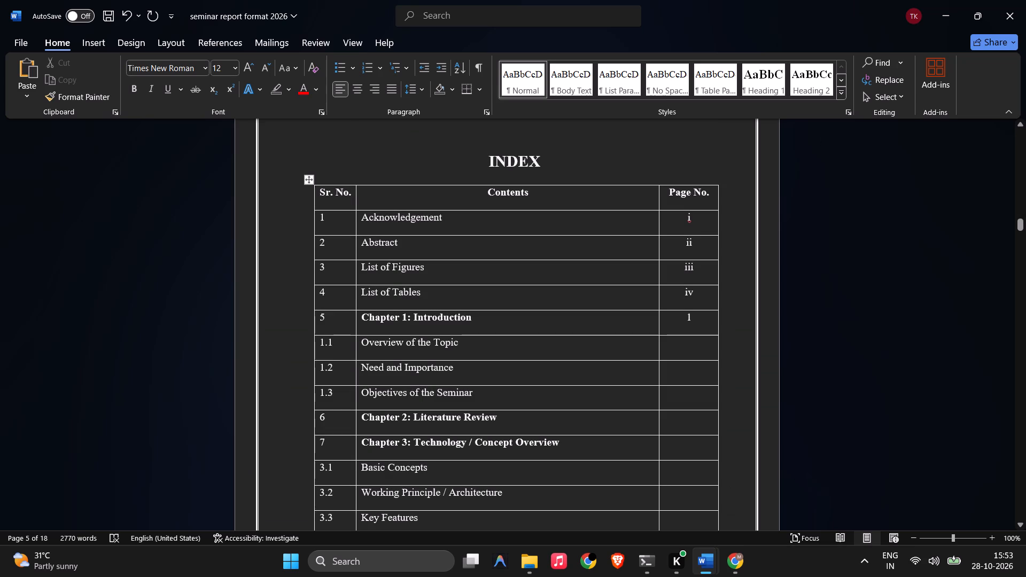
left_click(691, 223)
left_click_drag(665, 191, 680, 318)
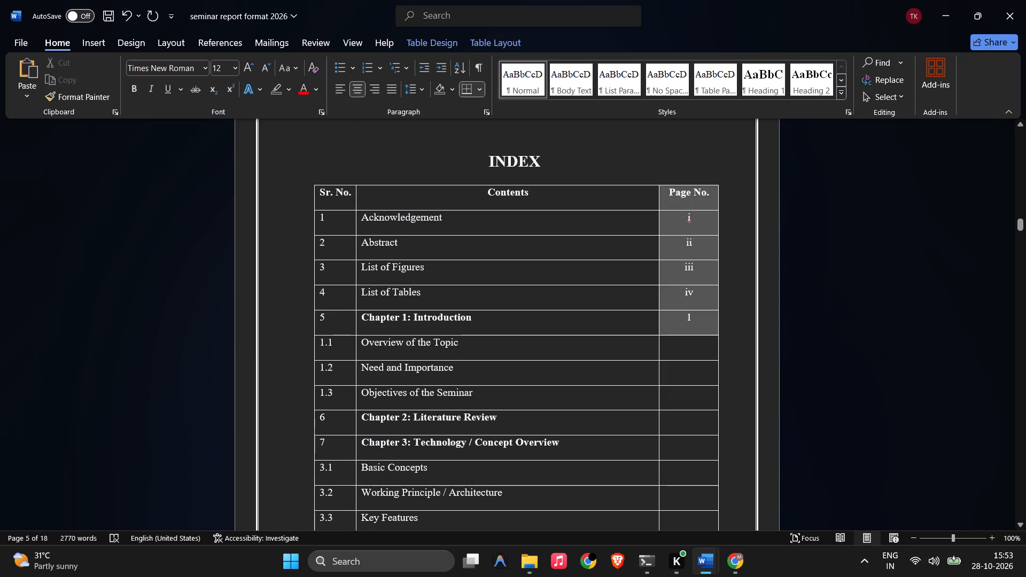
left_click_drag(680, 318, 682, 393)
scroll(682, 388, "down", 3)
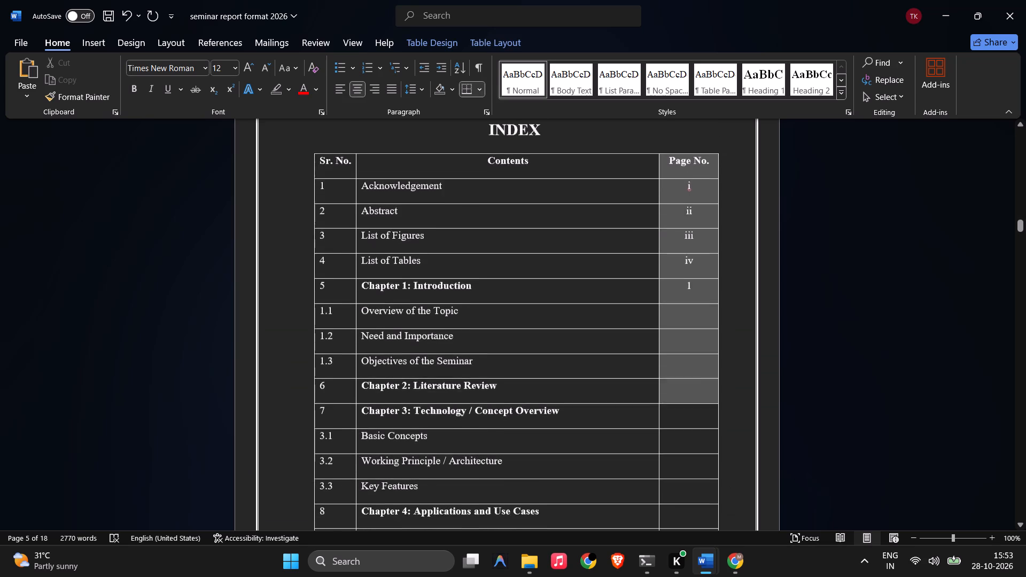
scroll(682, 393, "down", 2)
left_click_drag(682, 393, 681, 415)
scroll(681, 407, "down", 3)
key("BackSpace")
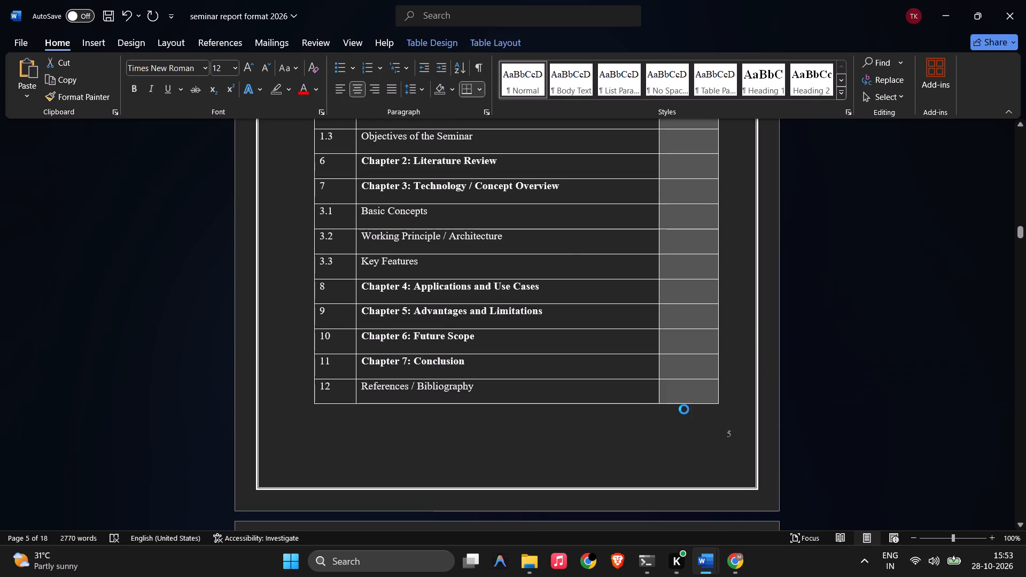
left_click(468, 299)
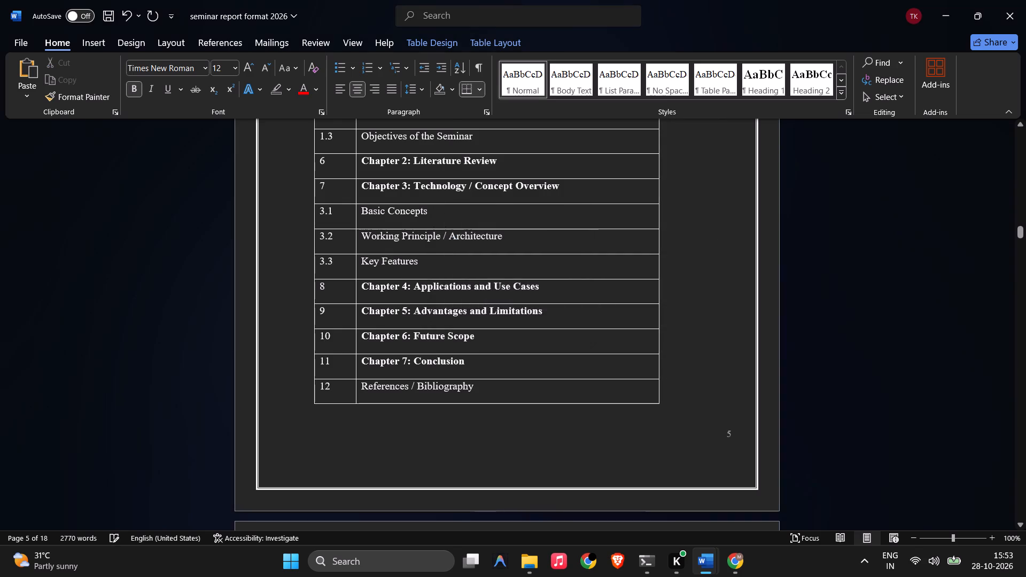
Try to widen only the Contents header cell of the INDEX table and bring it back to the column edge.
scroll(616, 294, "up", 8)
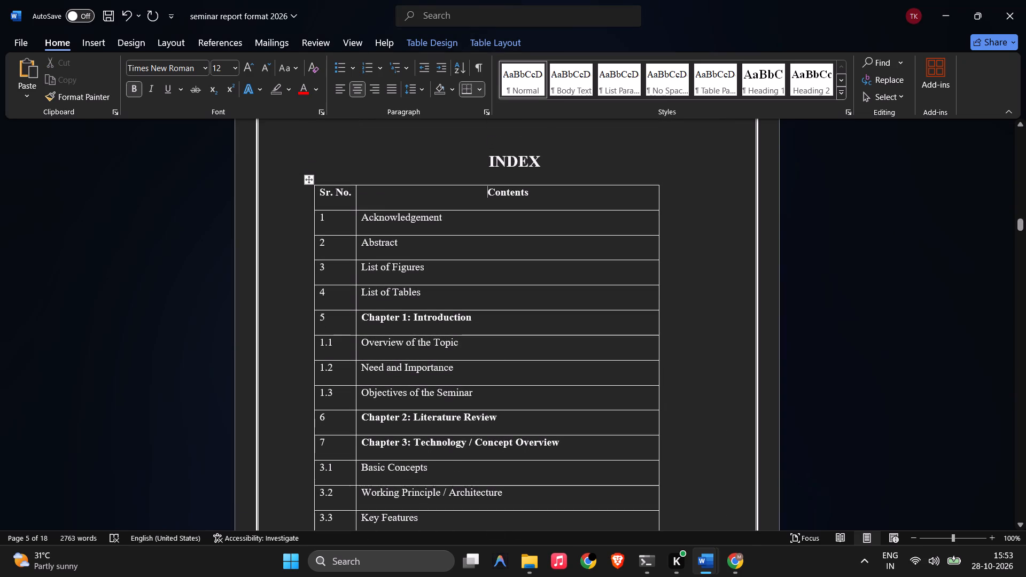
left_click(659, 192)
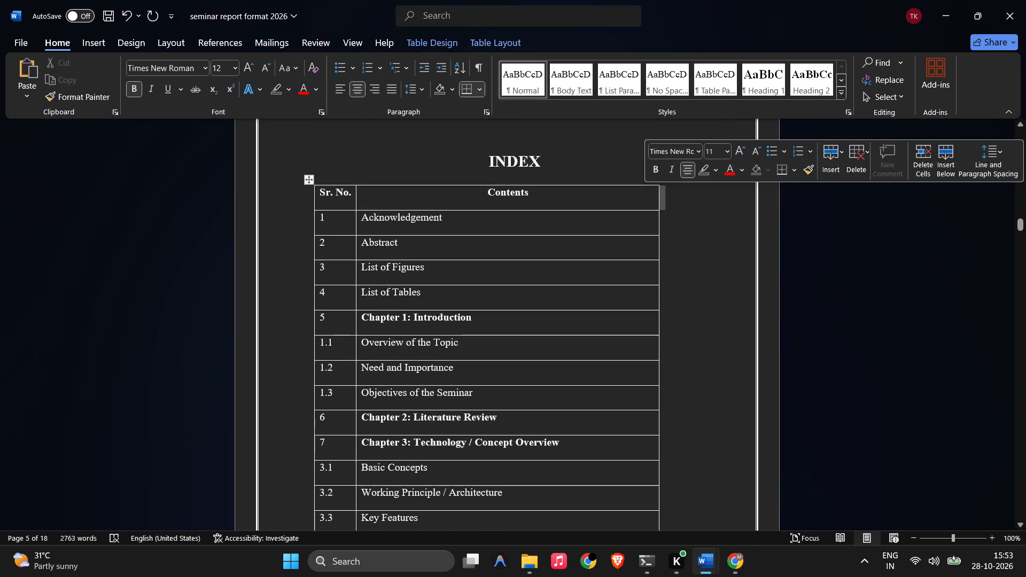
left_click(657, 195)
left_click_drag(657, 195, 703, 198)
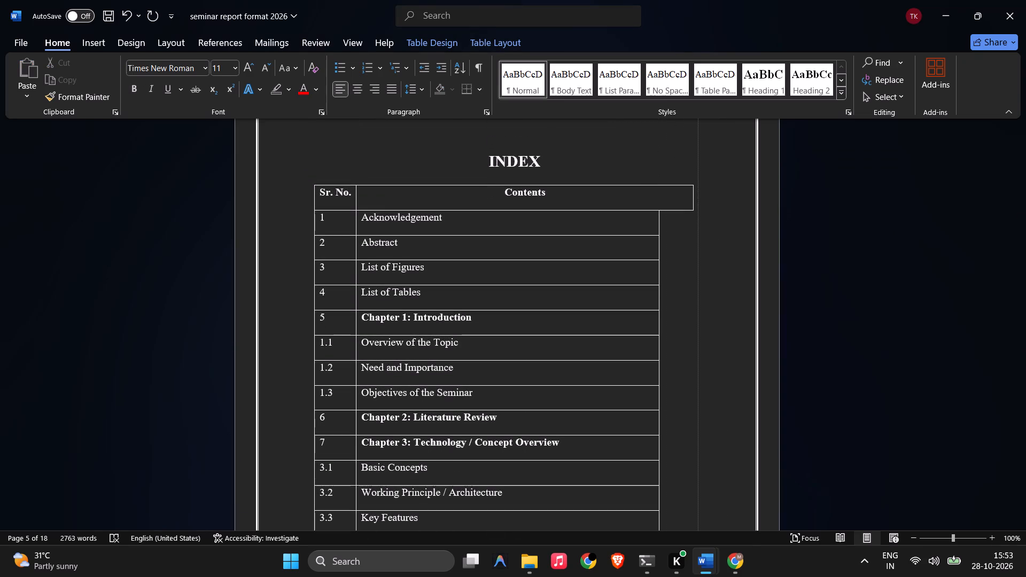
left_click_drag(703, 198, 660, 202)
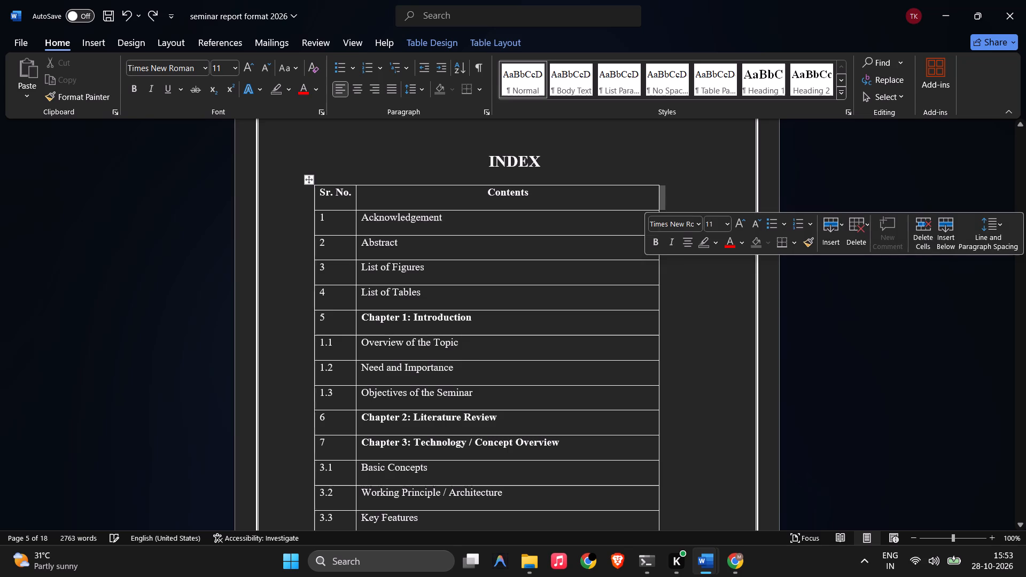
Widen the Contents column of the INDEX table to fill the space of the removed Page No. column.
left_click(654, 197)
left_click(661, 186)
left_click(659, 189)
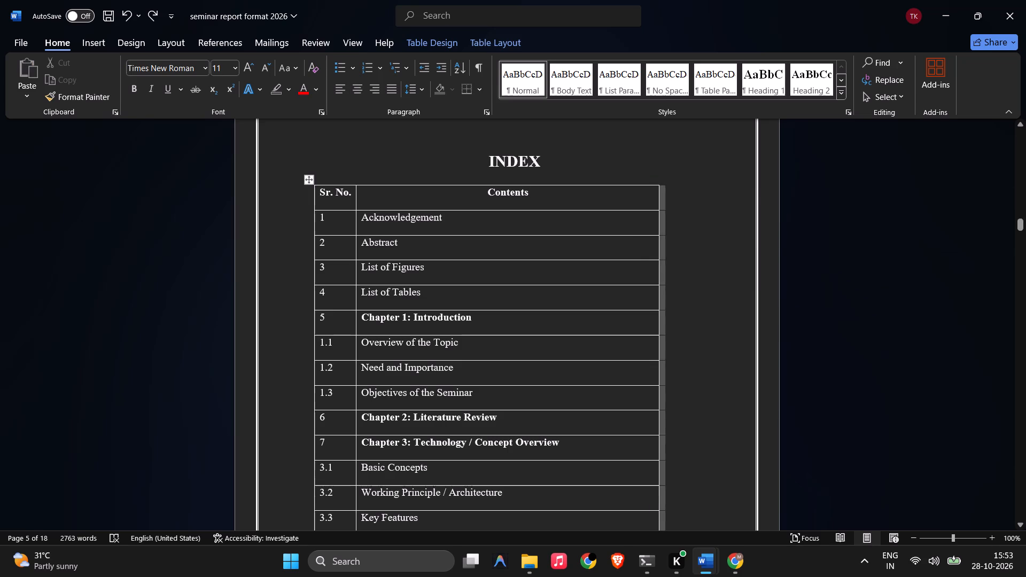
left_click_drag(659, 189, 719, 199)
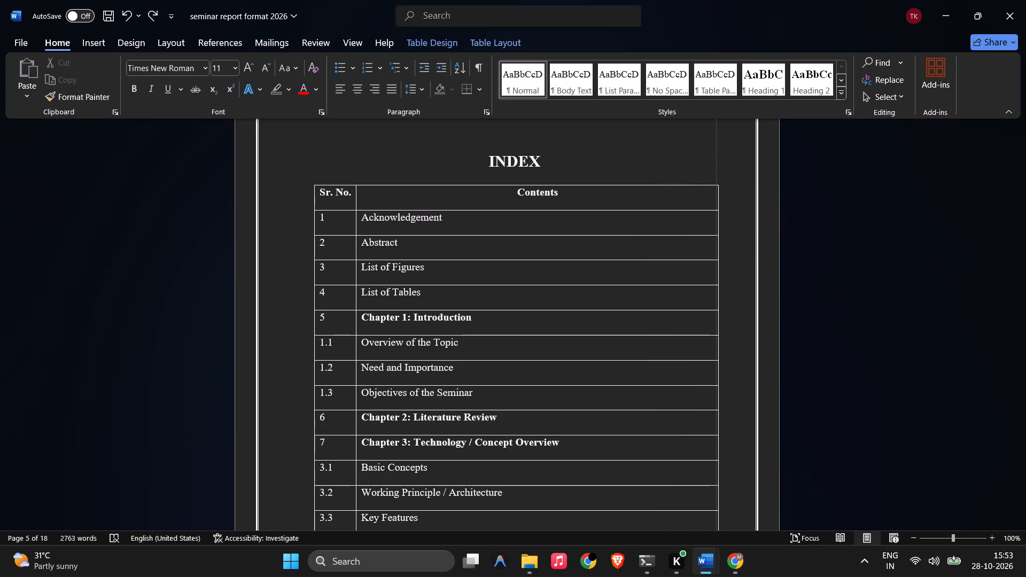
left_click_drag(719, 199, 722, 201)
left_click(682, 207)
Delete one blank line above the INDEX heading.
scroll(682, 207, "down", 13)
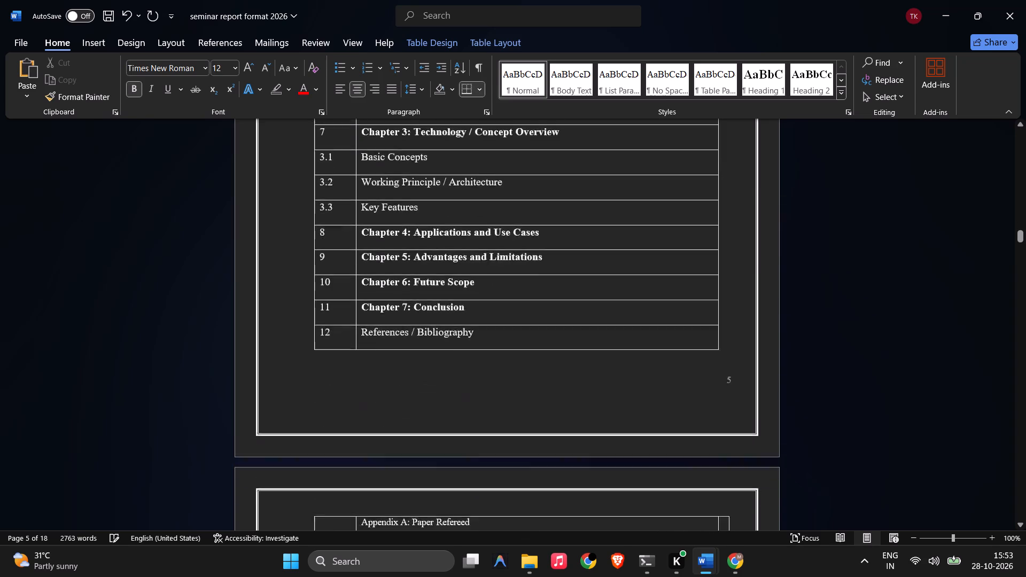
scroll(678, 215, "down", 12)
scroll(675, 221, "up", 5)
scroll(523, 259, "up", 8)
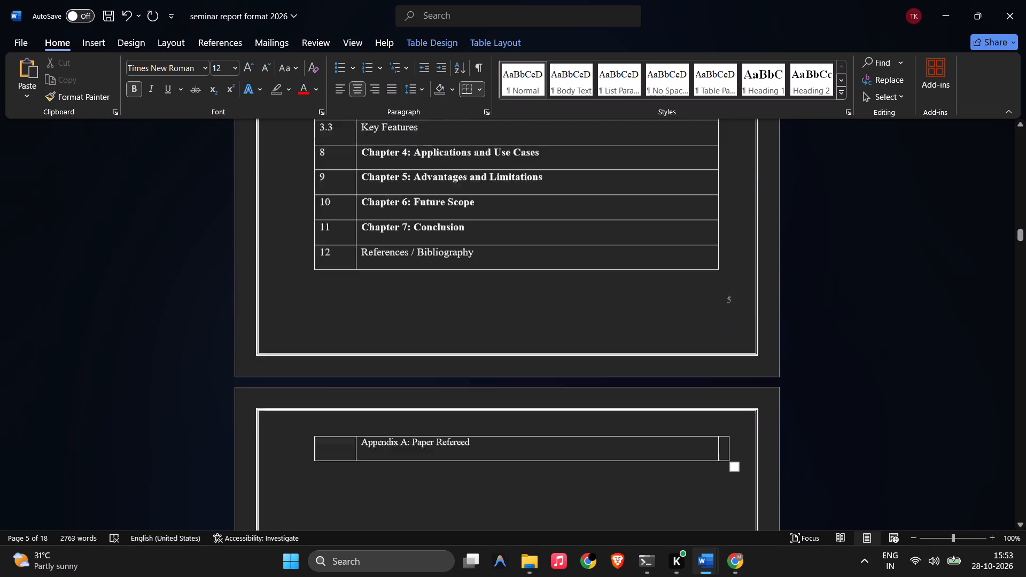
scroll(523, 259, "up", 14)
left_click(441, 198)
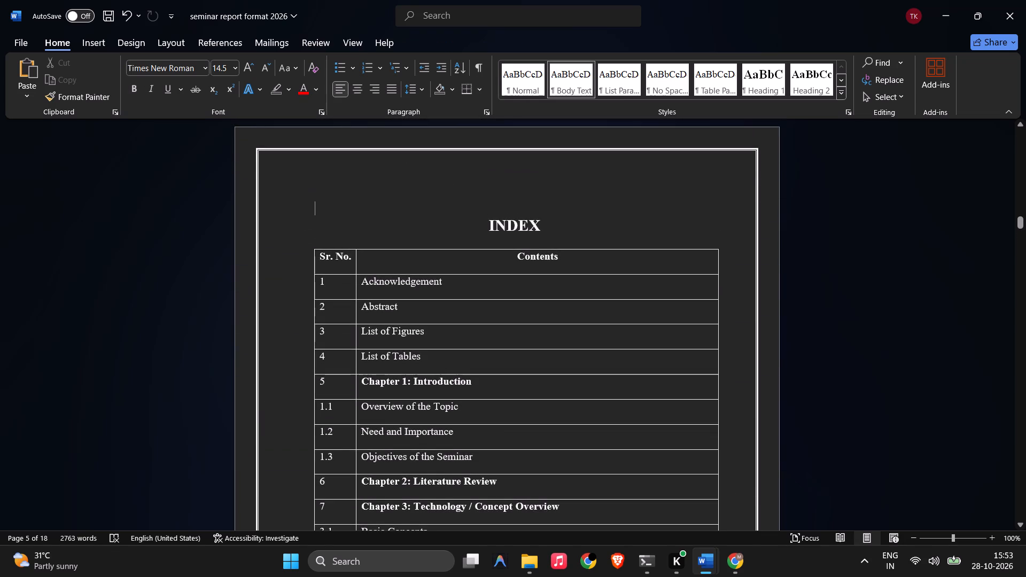
key("BackSpace")
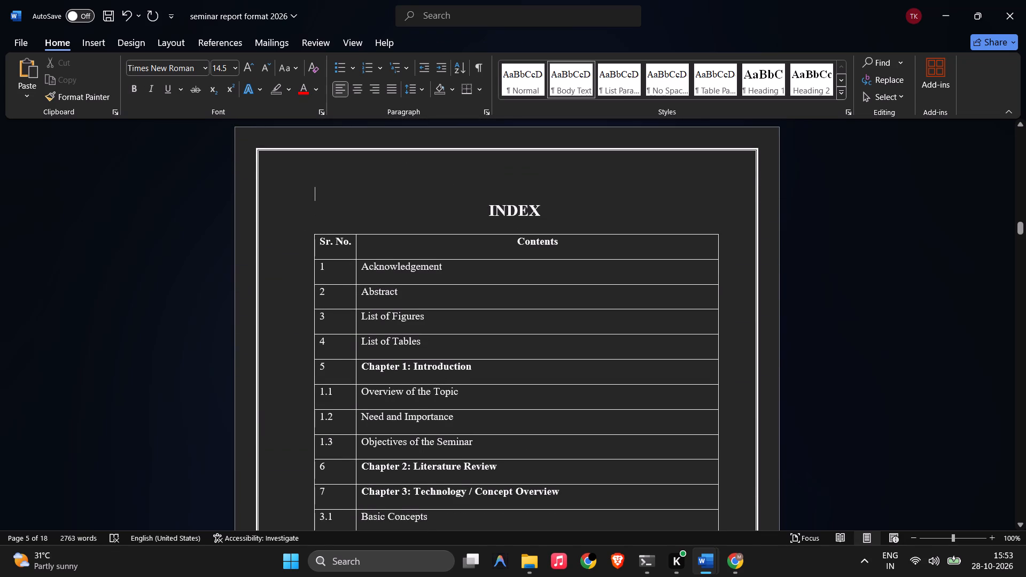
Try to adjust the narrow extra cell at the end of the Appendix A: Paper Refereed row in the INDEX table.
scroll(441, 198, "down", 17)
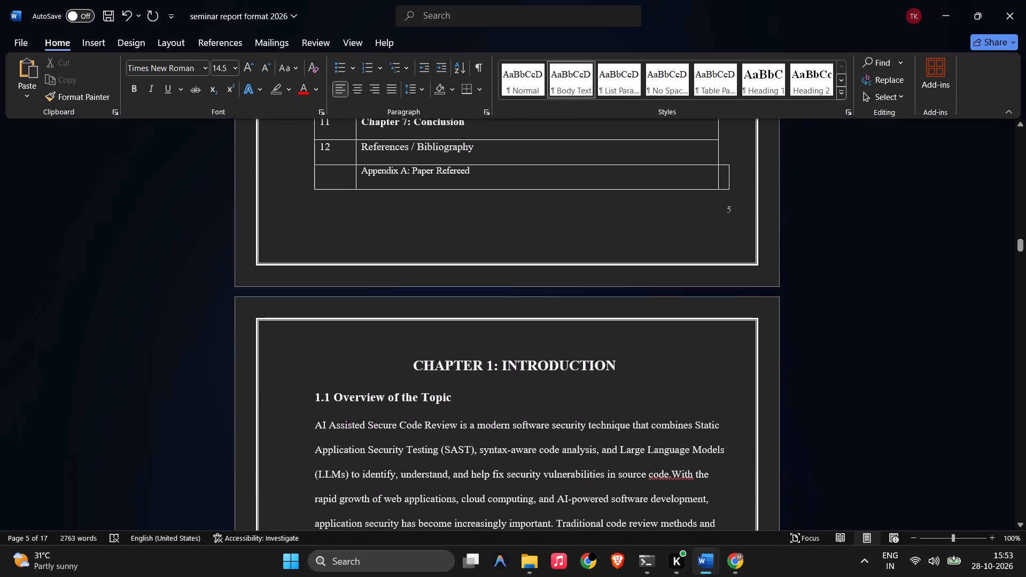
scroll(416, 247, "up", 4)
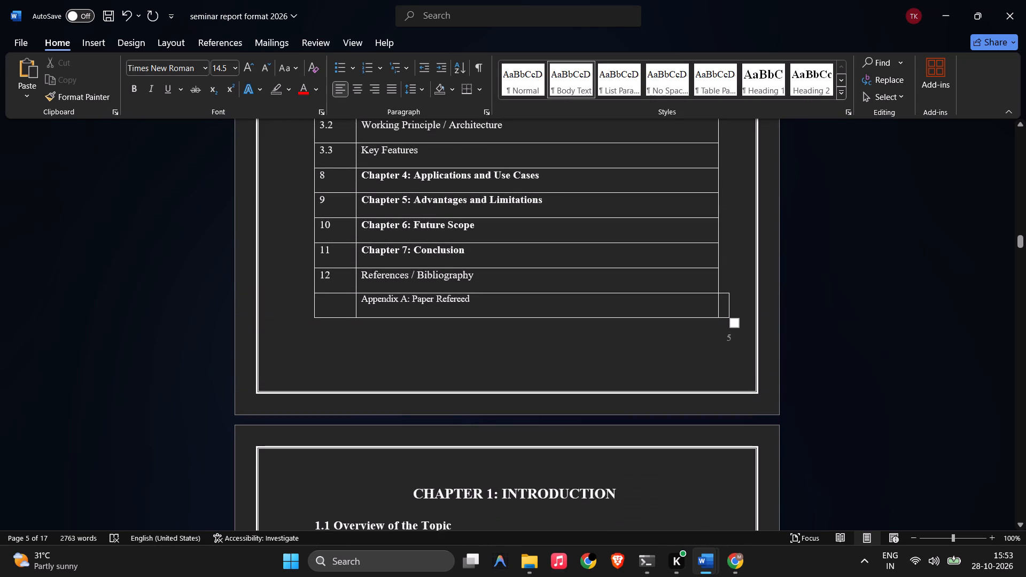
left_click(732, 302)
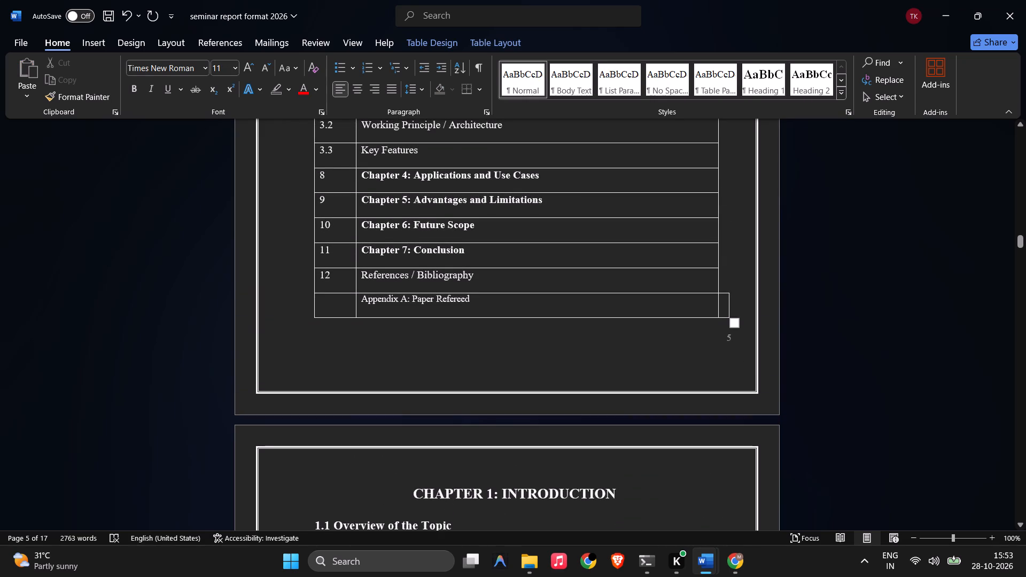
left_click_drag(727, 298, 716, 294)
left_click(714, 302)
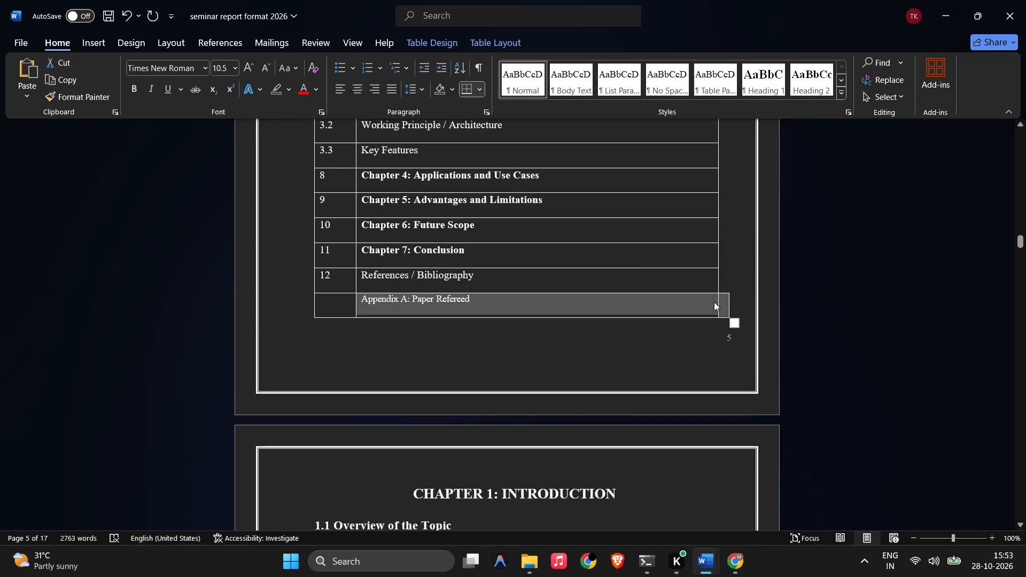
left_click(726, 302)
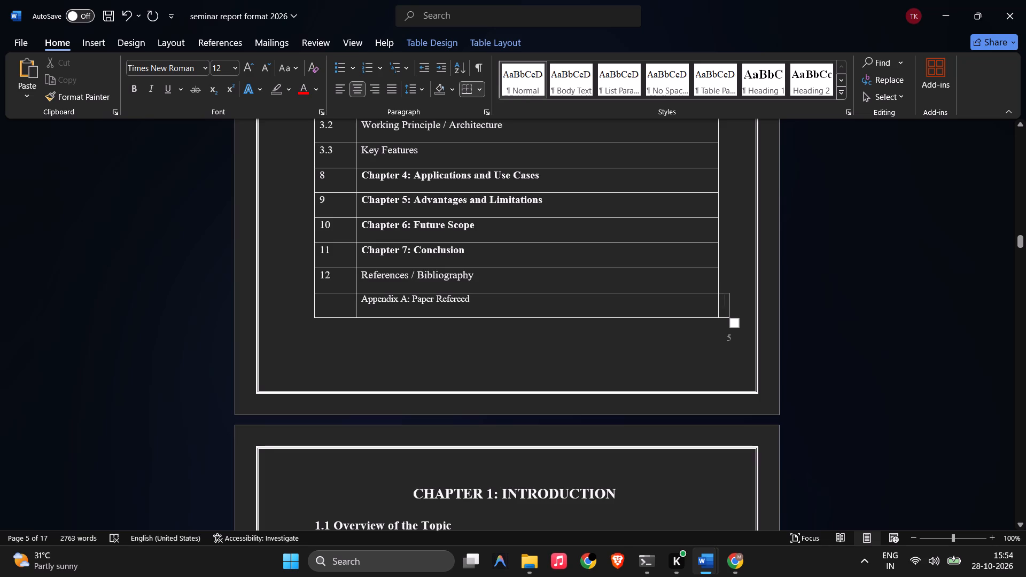
Save the document.
key("ctrl+s")
Copy the department line, college logo and JSPM's college address block to the top of the title page, above SEMINAR REPORT.
scroll(724, 302, "up", 18)
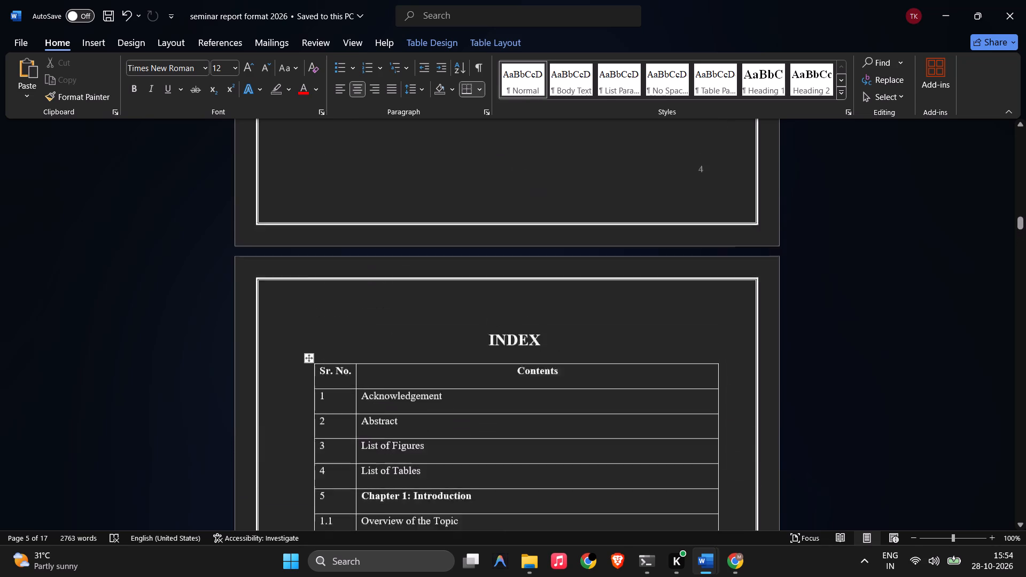
scroll(724, 302, "up", 17)
scroll(724, 302, "up", 18)
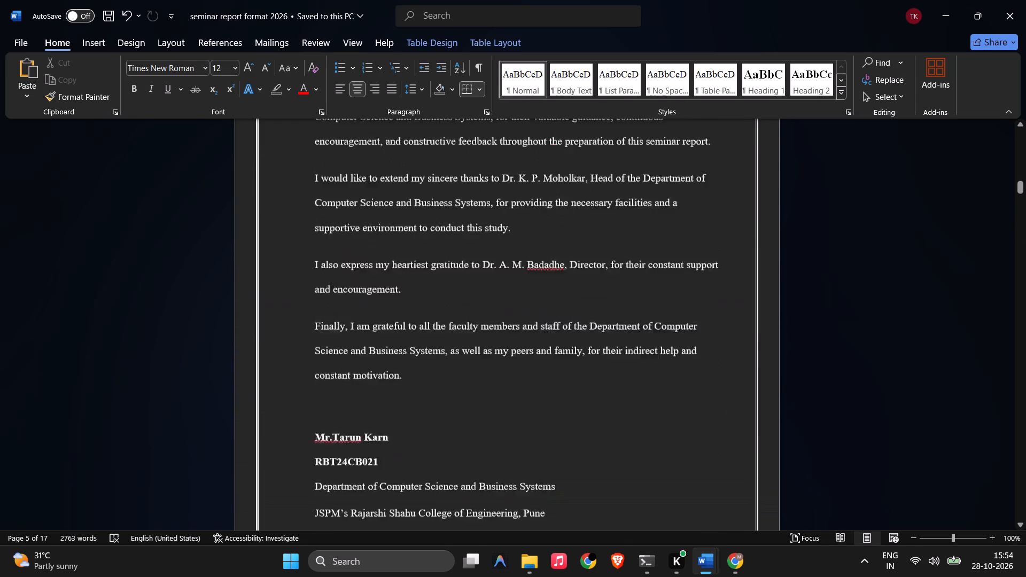
scroll(724, 302, "up", 14)
scroll(724, 302, "up", 19)
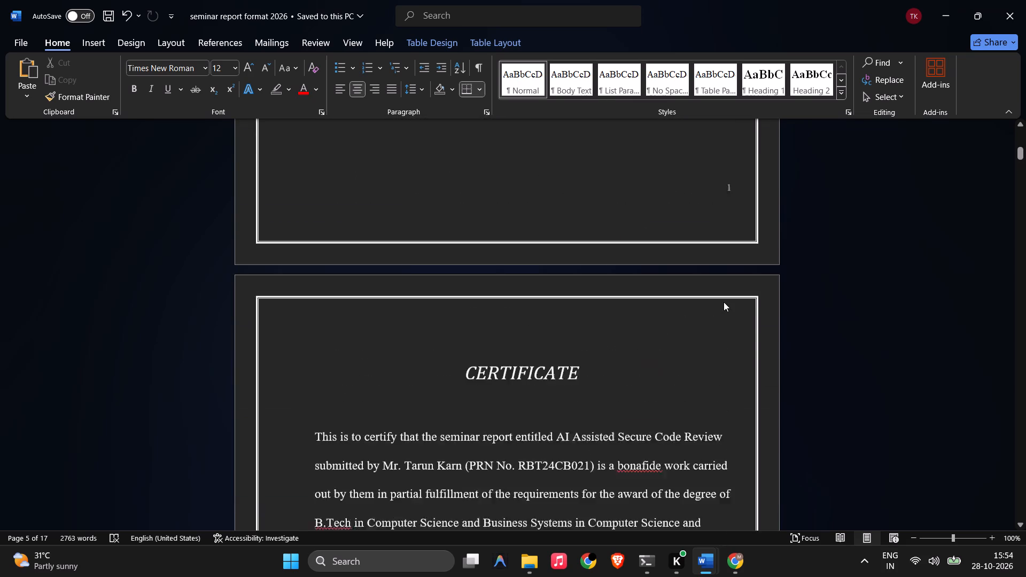
scroll(724, 302, "up", 19)
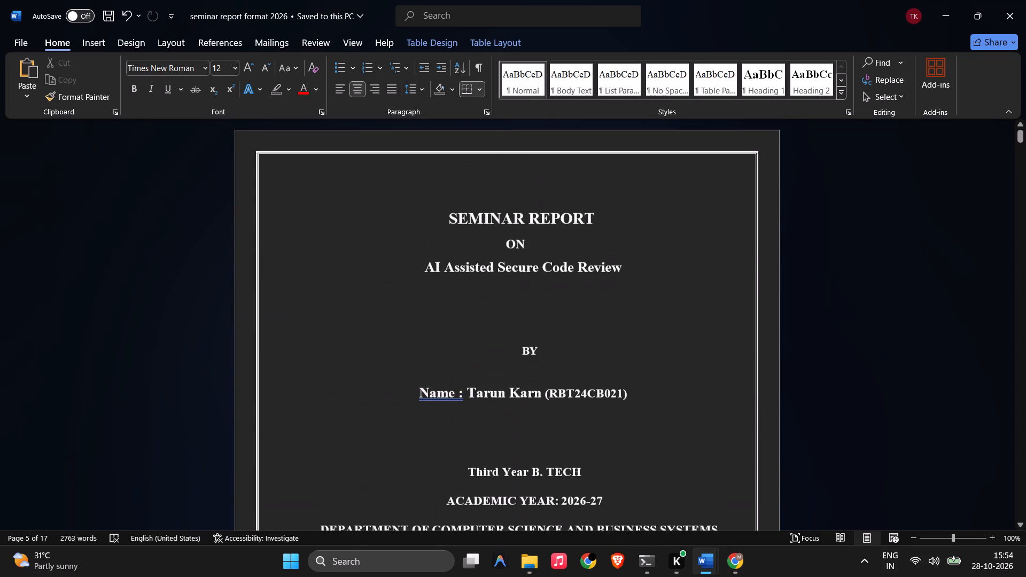
left_click(606, 303)
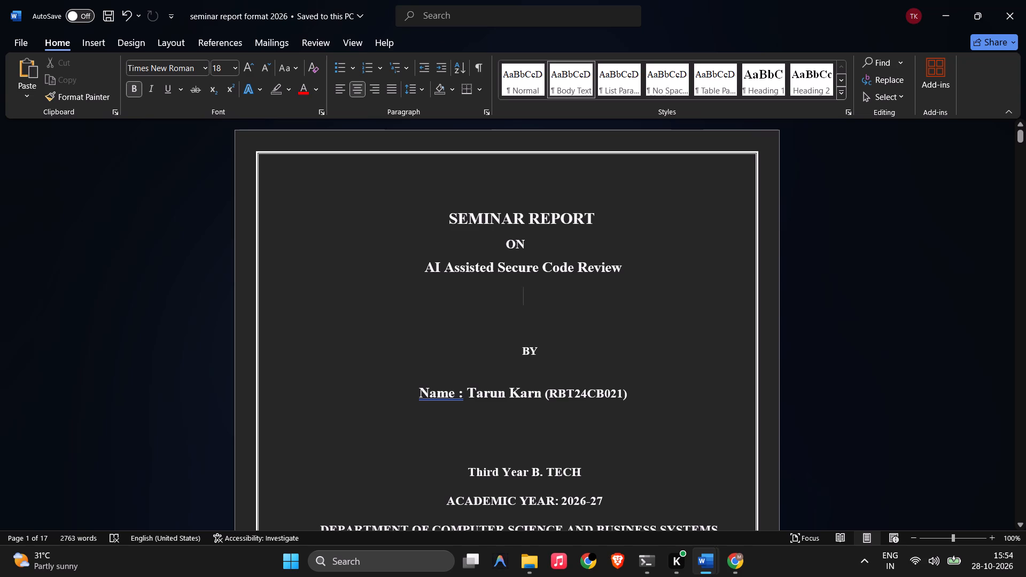
scroll(605, 302, "down", 5)
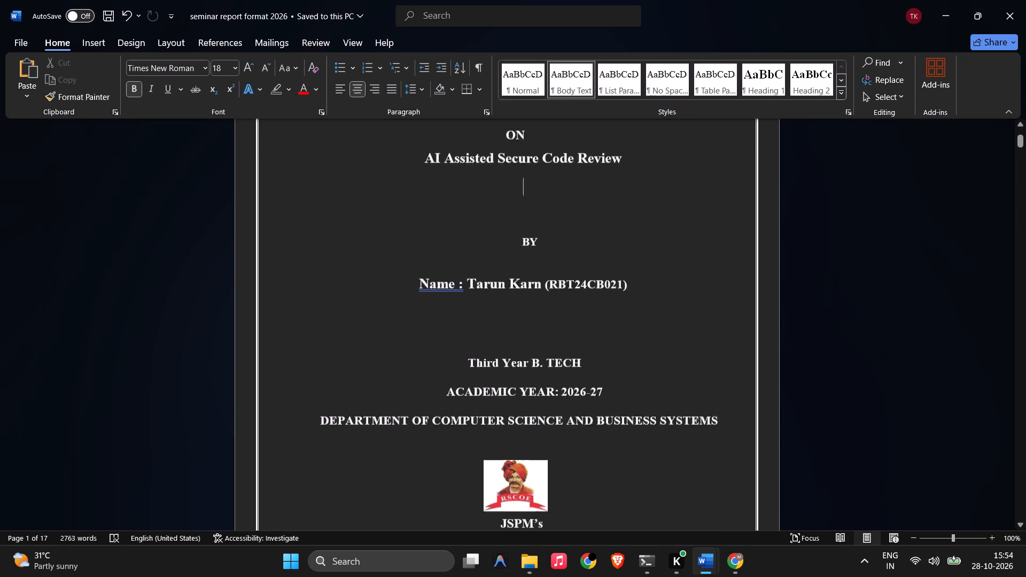
scroll(603, 302, "down", 1)
left_click_drag(317, 329, 601, 428)
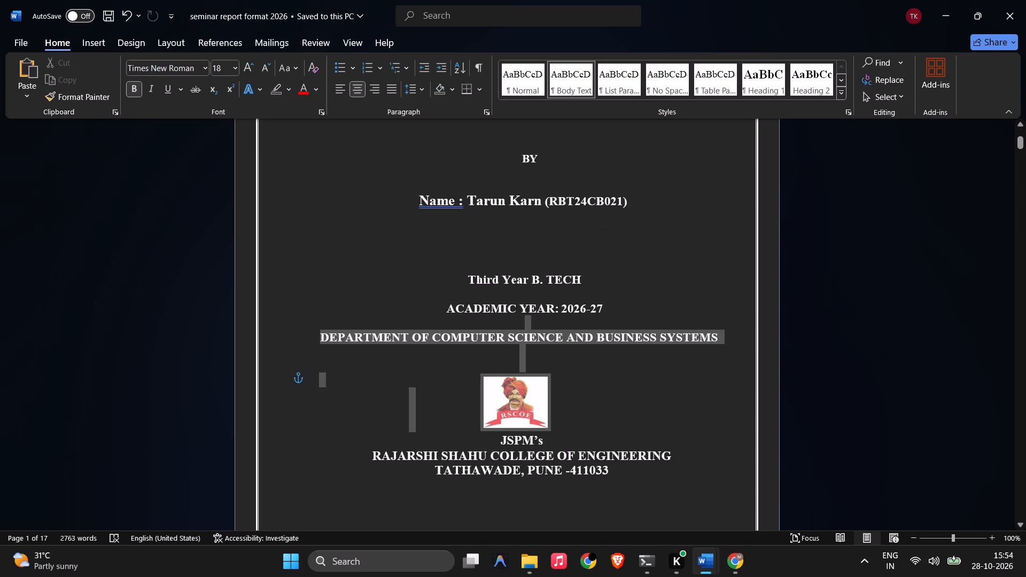
left_click_drag(601, 428, 625, 472)
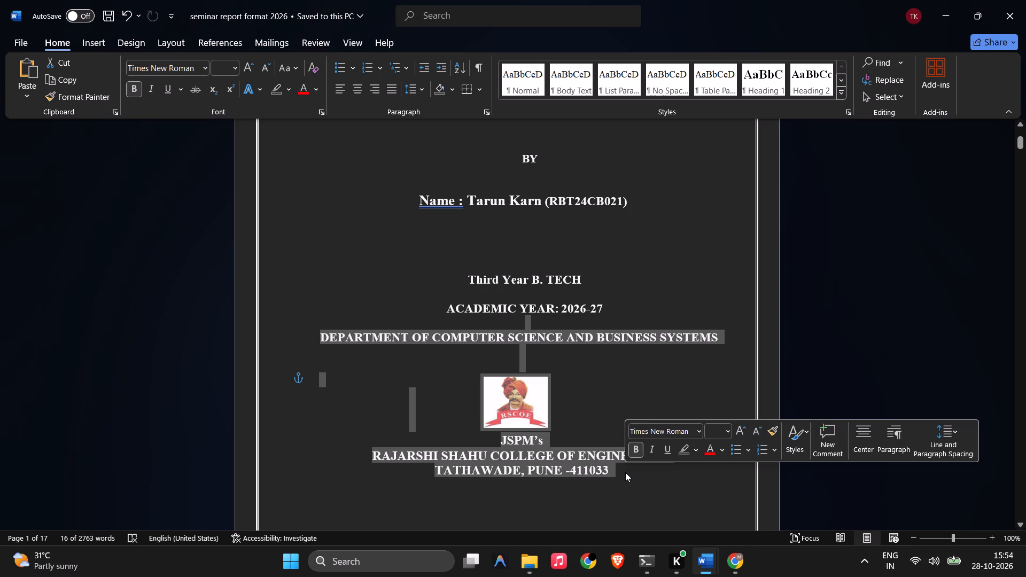
key("ctrl+c")
scroll(625, 472, "up", 12)
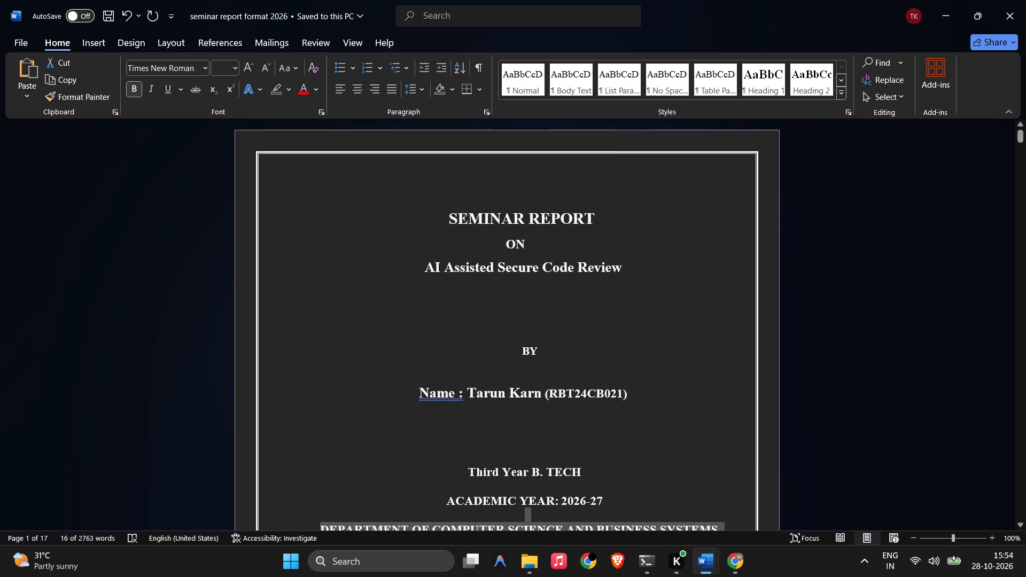
left_click(506, 198)
key("Return")
key("Return")
key("Return")
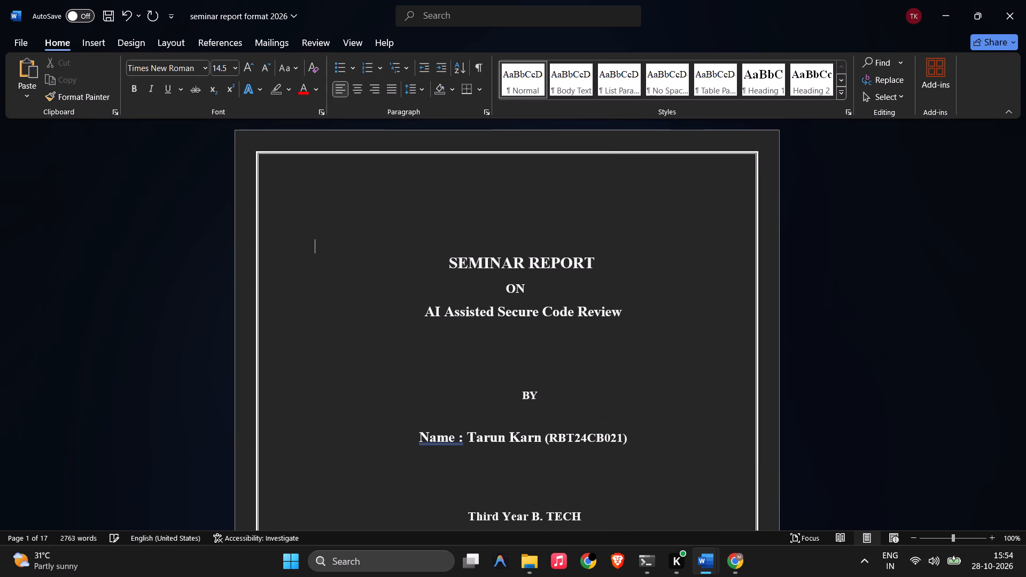
key("ctrl+v")
Remove the surplus blank lines above the copied department line at the top of the title page.
left_click(421, 228)
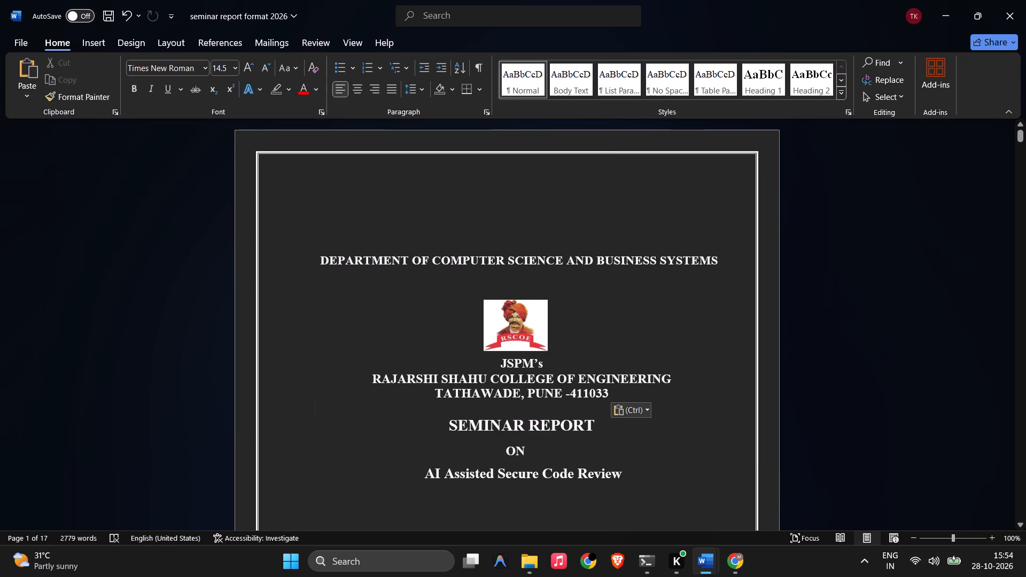
key("BackSpace")
key("BackSpace")
key("BackSpace")
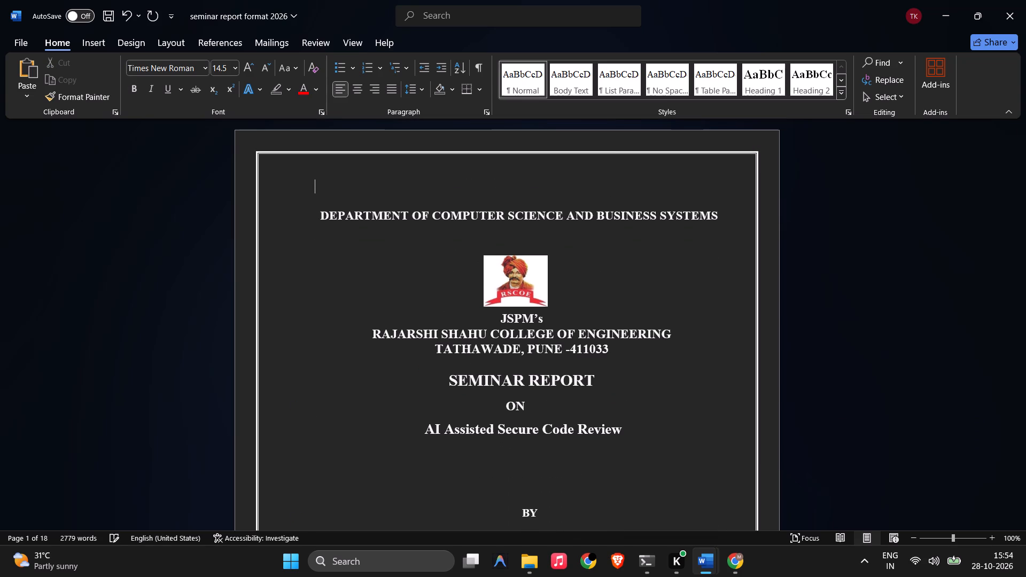
key("Down")
key("BackSpace")
key("BackSpace")
key("BackSpace")
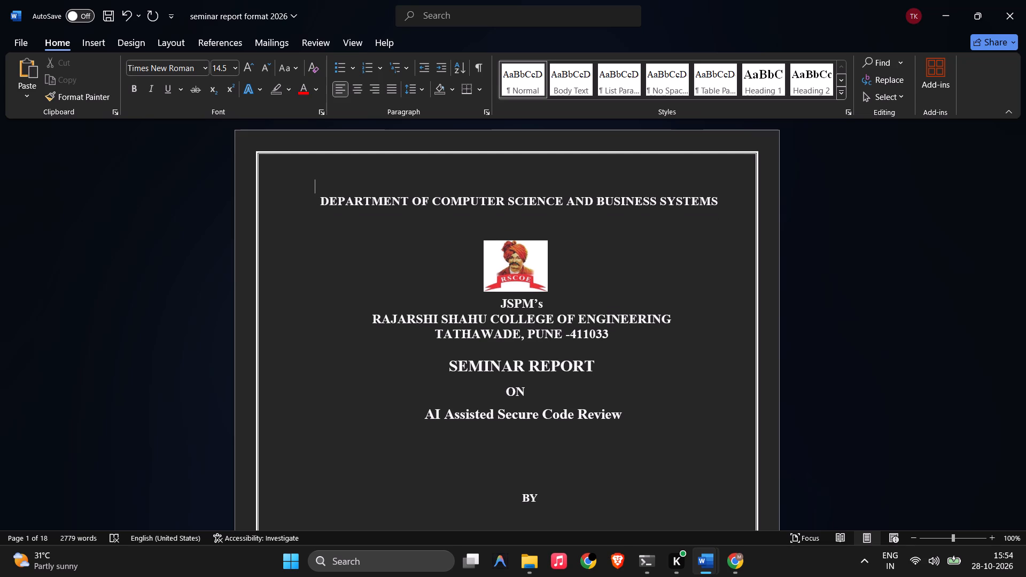
key("BackSpace")
key("Return")
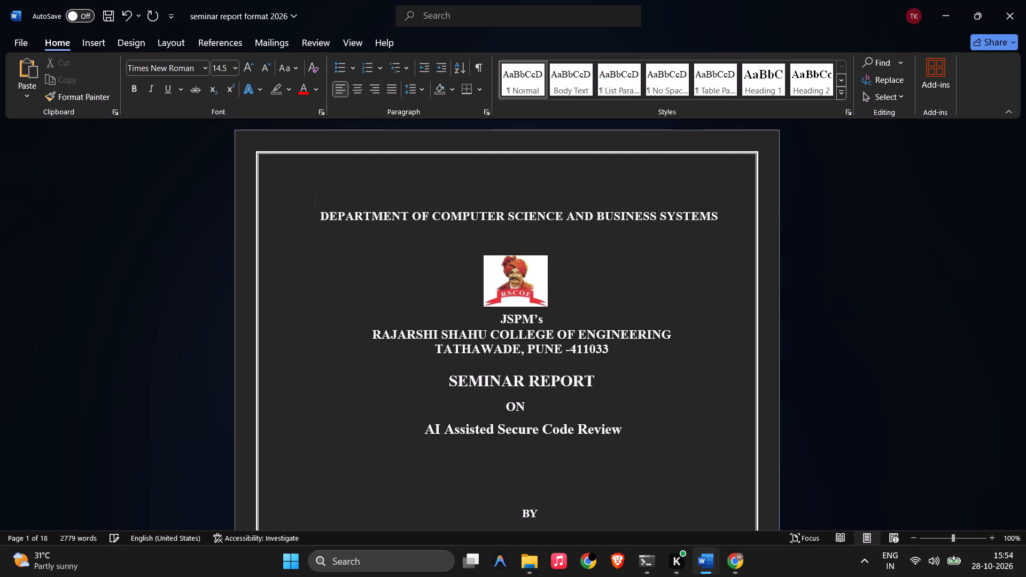
Insert two blank lines between the TATHAWADE, PUNE -411033 line and the SEMINAR REPORT heading.
scroll(542, 408, "down", 1)
left_click(575, 331)
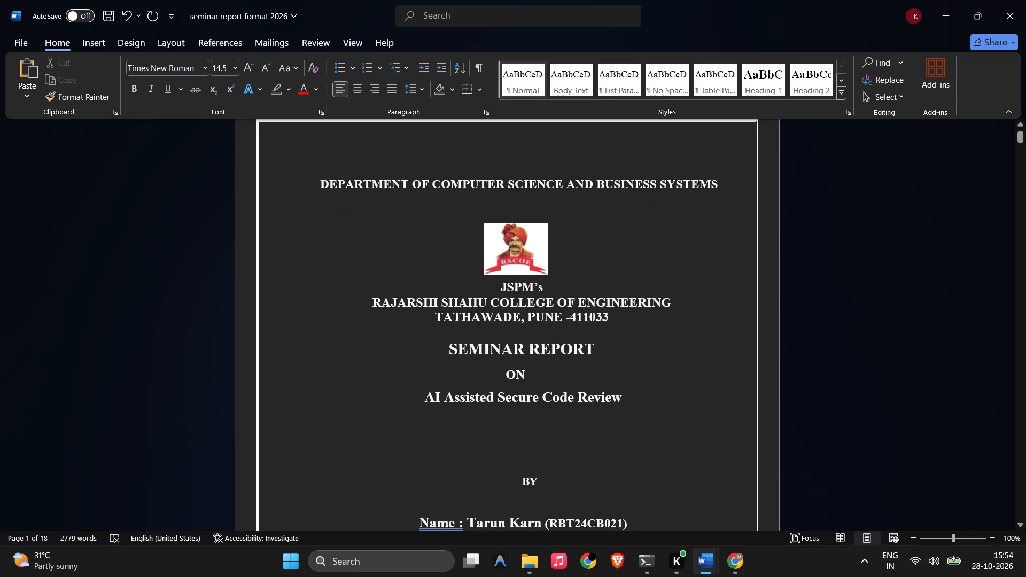
key("Return")
key("Return")
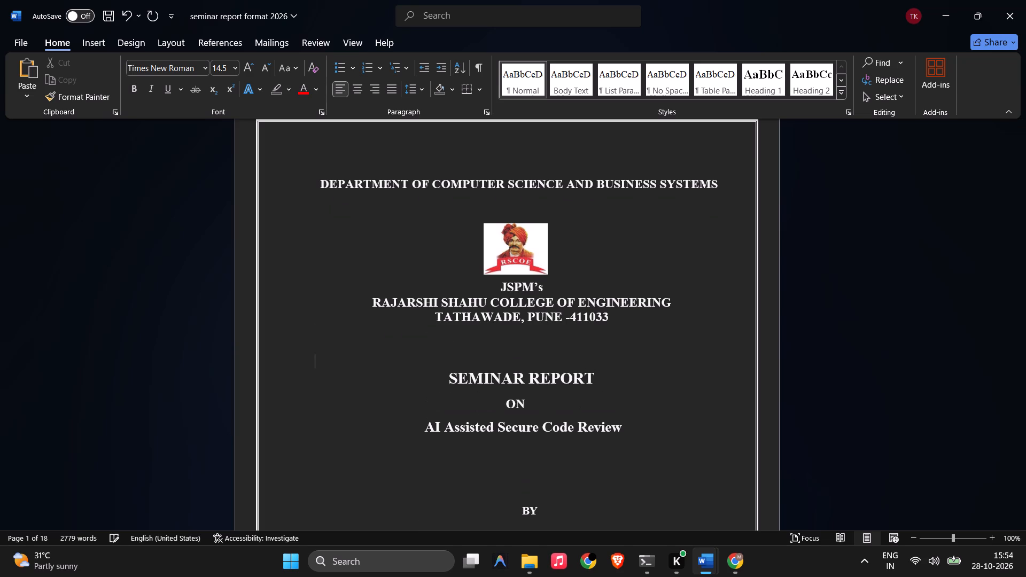
Delete the Third Year B. TECH, ACADEMIC YEAR: 2026-27 and department lines below the name line on the title page.
scroll(577, 384, "down", 7)
scroll(528, 566, "down", 5)
scroll(605, 389, "down", 6)
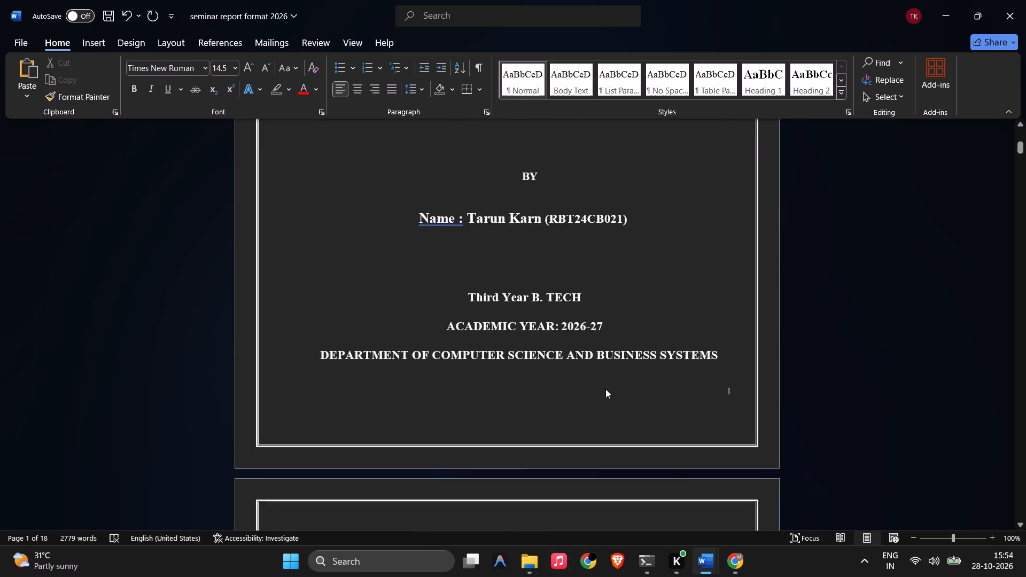
left_click_drag(467, 271, 670, 346)
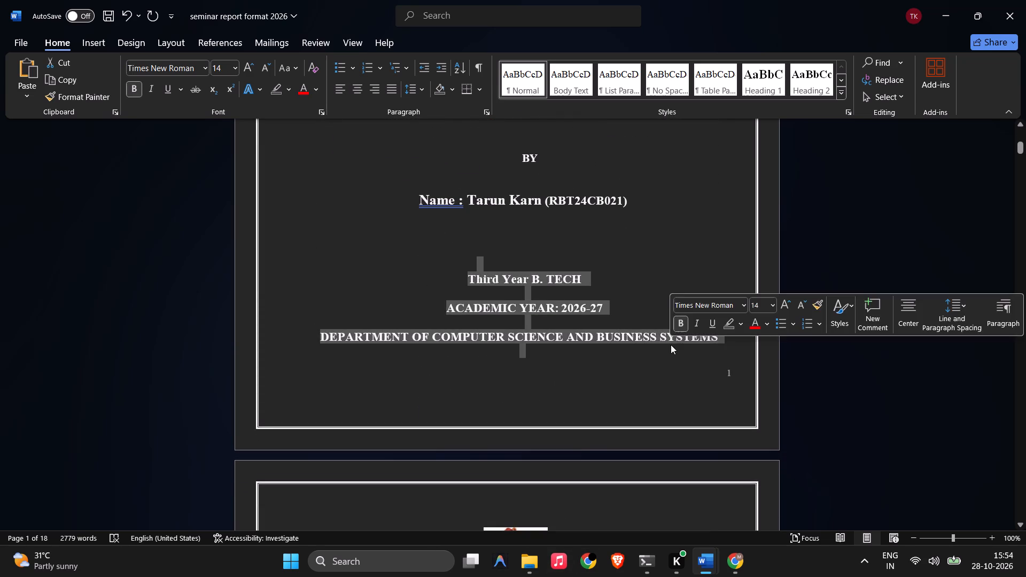
key("BackSpace")
Delete the original college name and address lines and the original logo at the bottom of the title page.
scroll(602, 381, "down", 4)
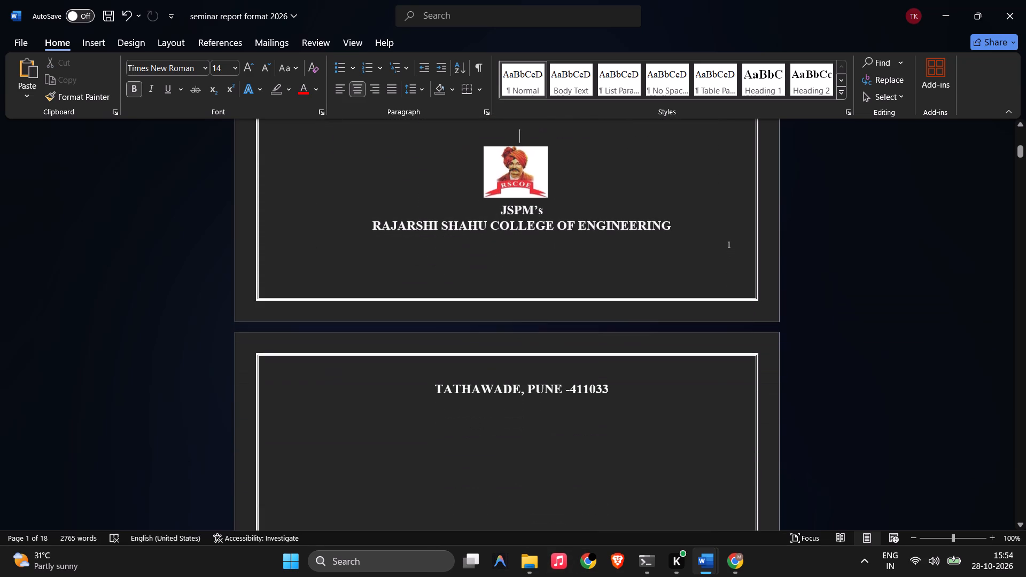
left_click_drag(608, 387, 483, 161)
key("BackSpace")
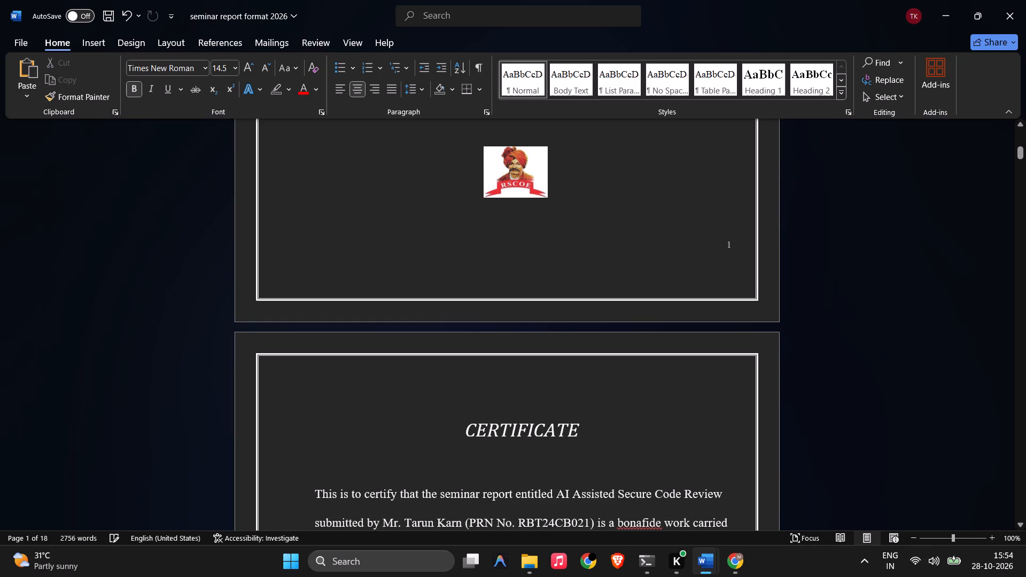
left_click(549, 193)
left_click(532, 184)
key("BackSpace")
key("BackSpace")
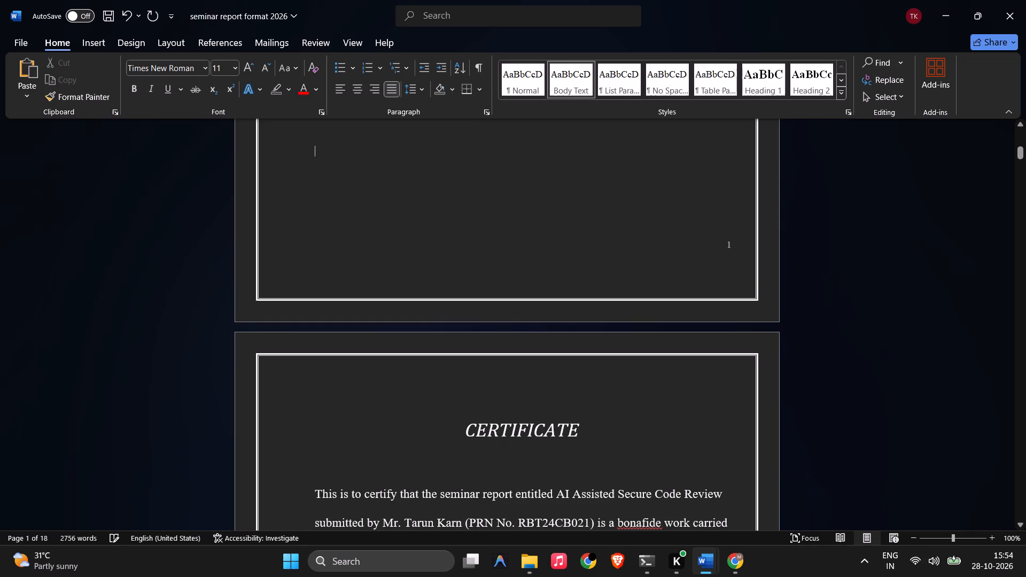
Remove the leftover blank lines below the name line on the title page.
key("BackSpace")
key("BackSpace")
scroll(531, 184, "up", 4)
key("BackSpace")
key("BackSpace")
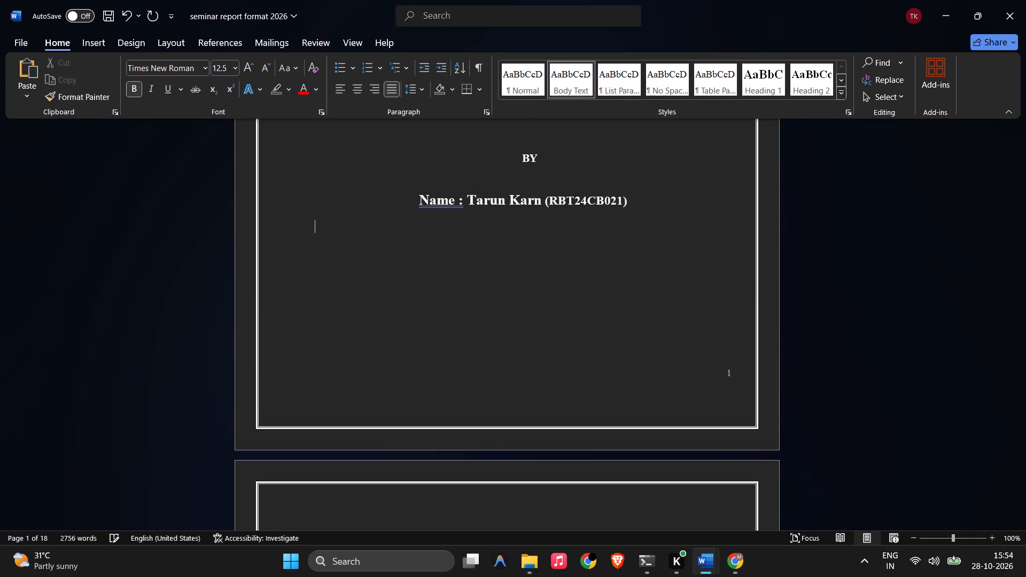
key("BackSpace")
scroll(524, 302, "up", 15)
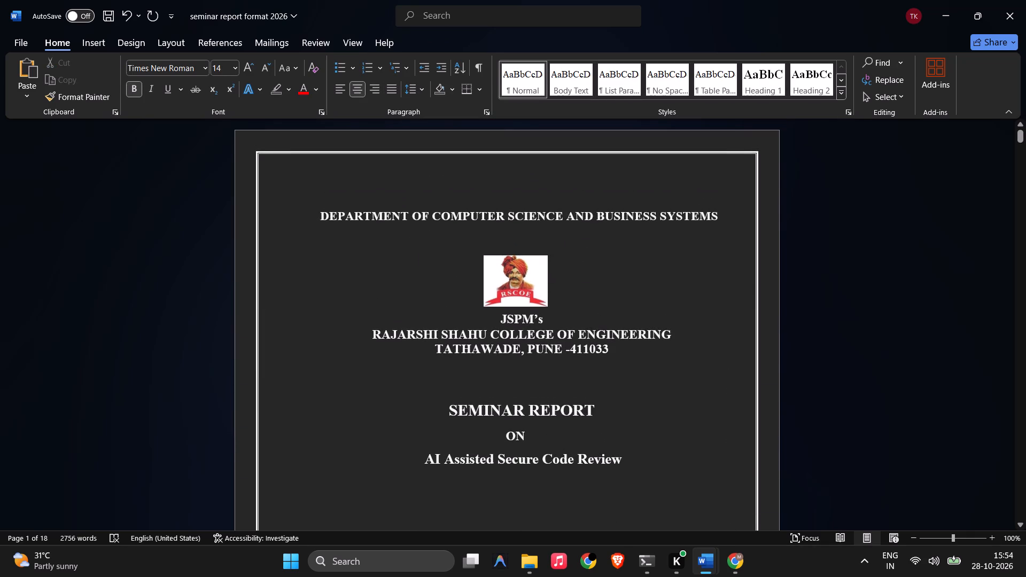
Delete the narrow extra cell at the end of the Appendix A: Paper Refereed row in the INDEX table, shifting cells left.
scroll(607, 471, "down", 19)
scroll(607, 471, "down", 6)
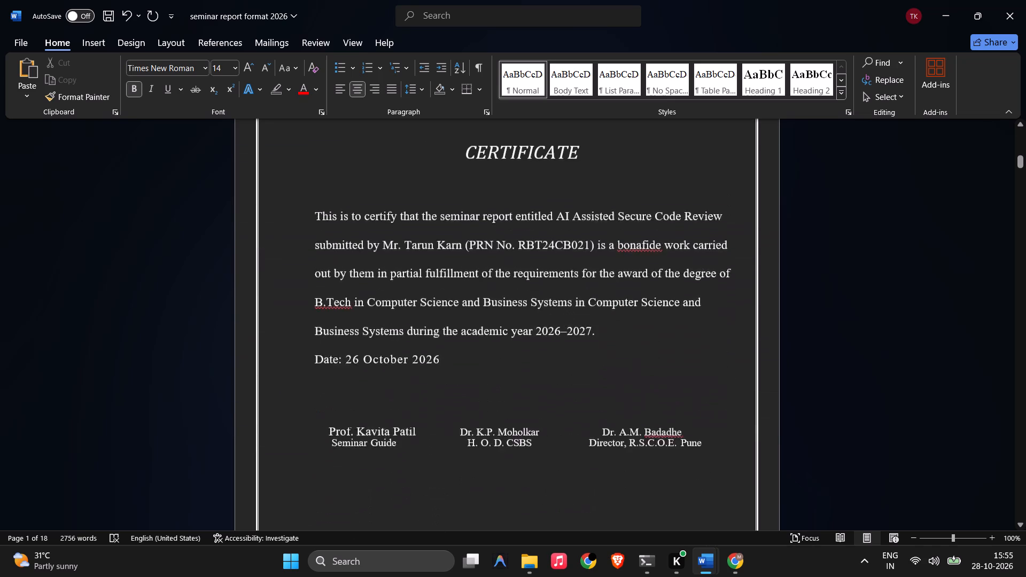
scroll(607, 471, "up", 5)
scroll(607, 471, "down", 6)
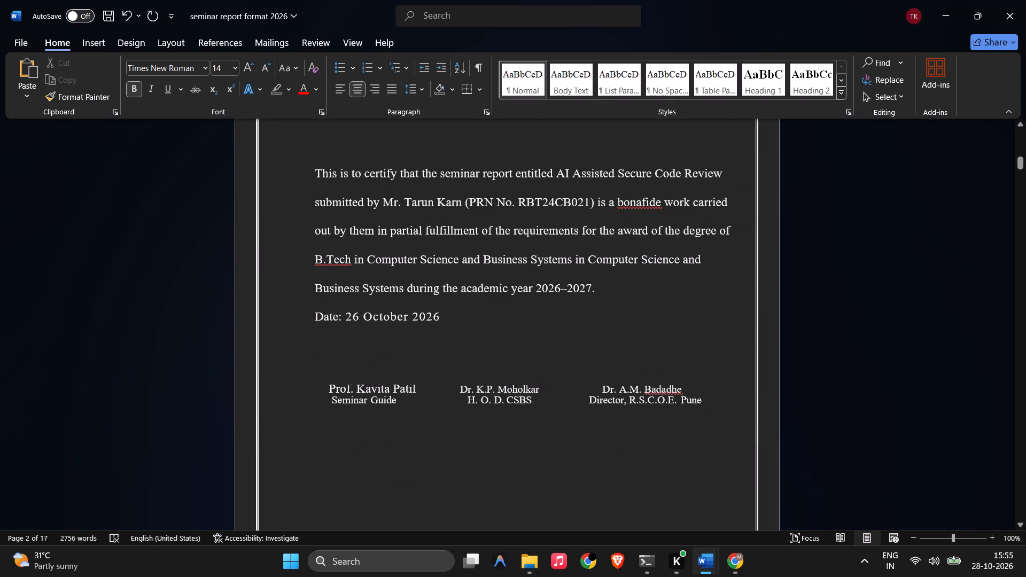
scroll(607, 471, "down", 14)
scroll(607, 471, "down", 10)
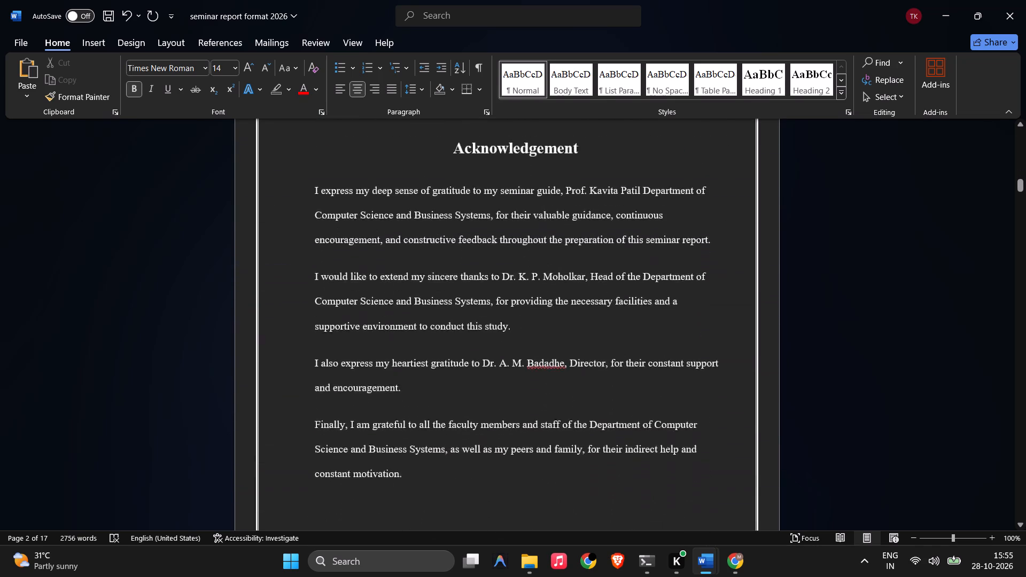
scroll(607, 471, "down", 17)
scroll(607, 471, "down", 20)
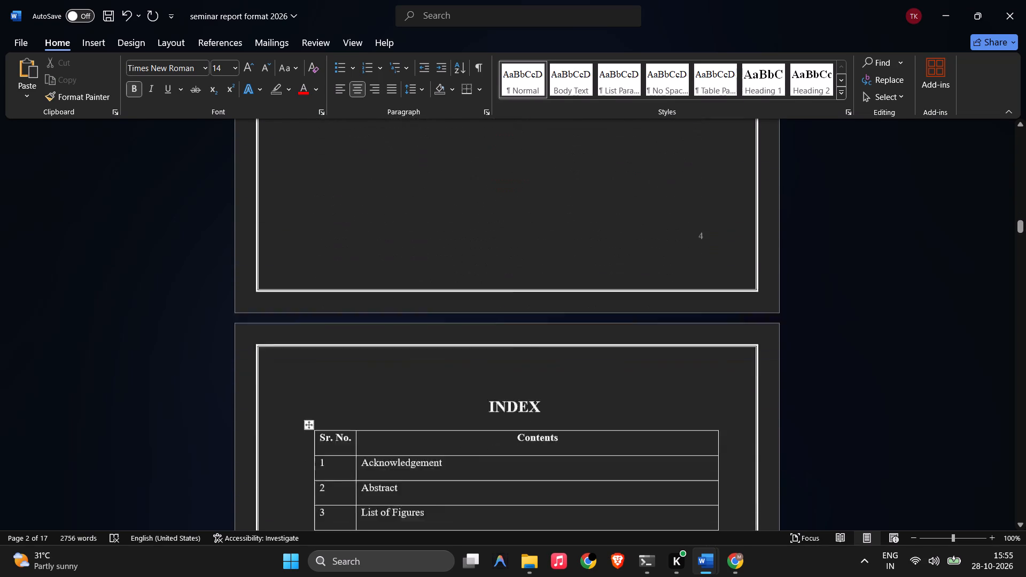
scroll(607, 471, "down", 20)
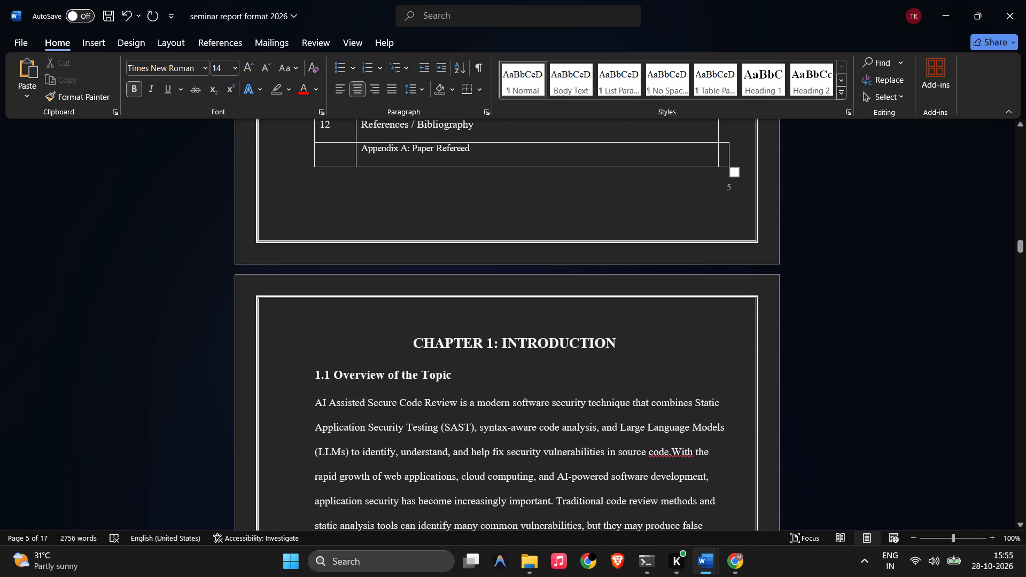
left_click(722, 151)
key("BackSpace")
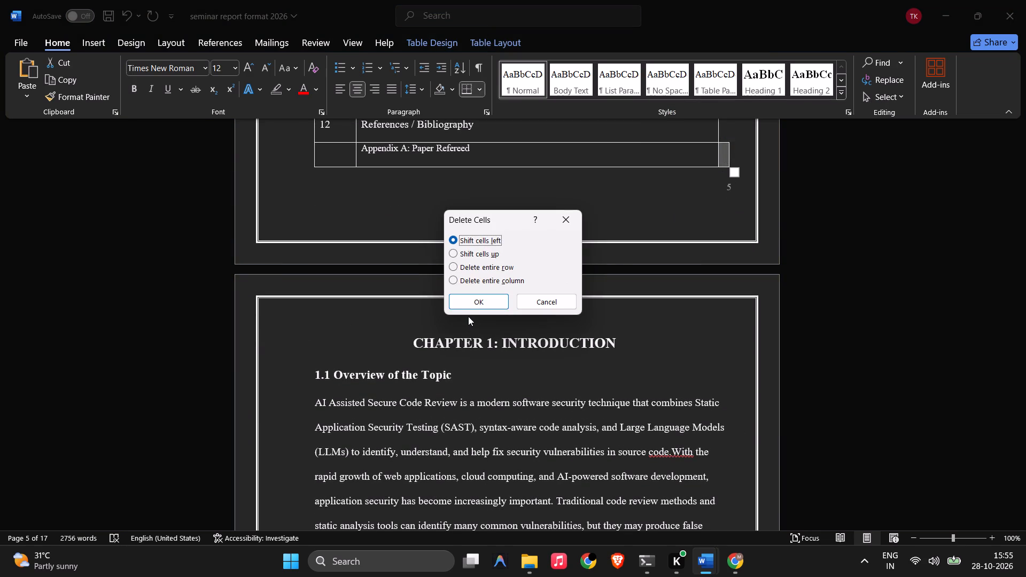
left_click(470, 310)
left_click(478, 301)
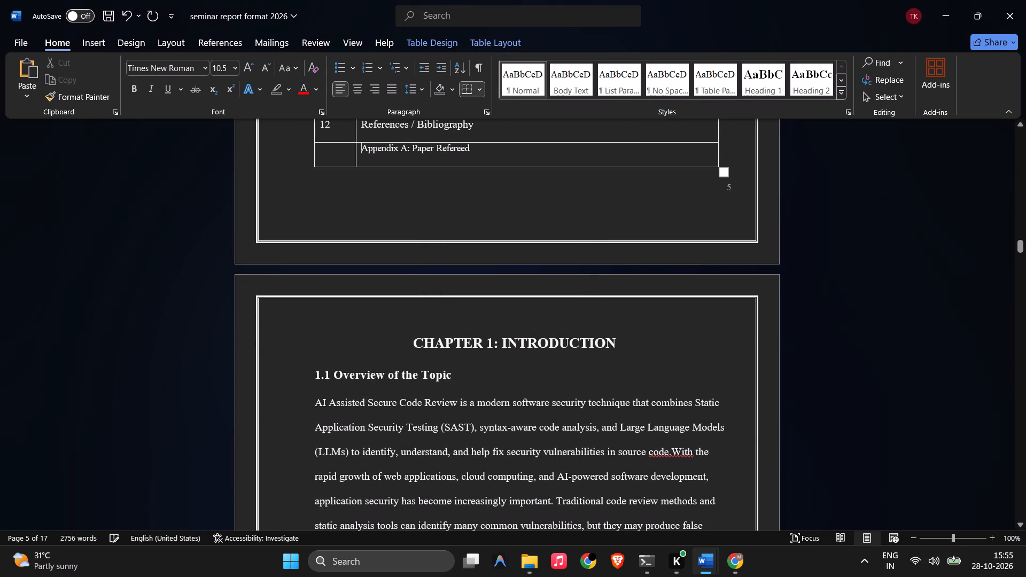
Review the layout and page numbering of the chapters from Chapter 1 to the references on the last page.
scroll(494, 291, "down", 20)
scroll(494, 291, "down", 9)
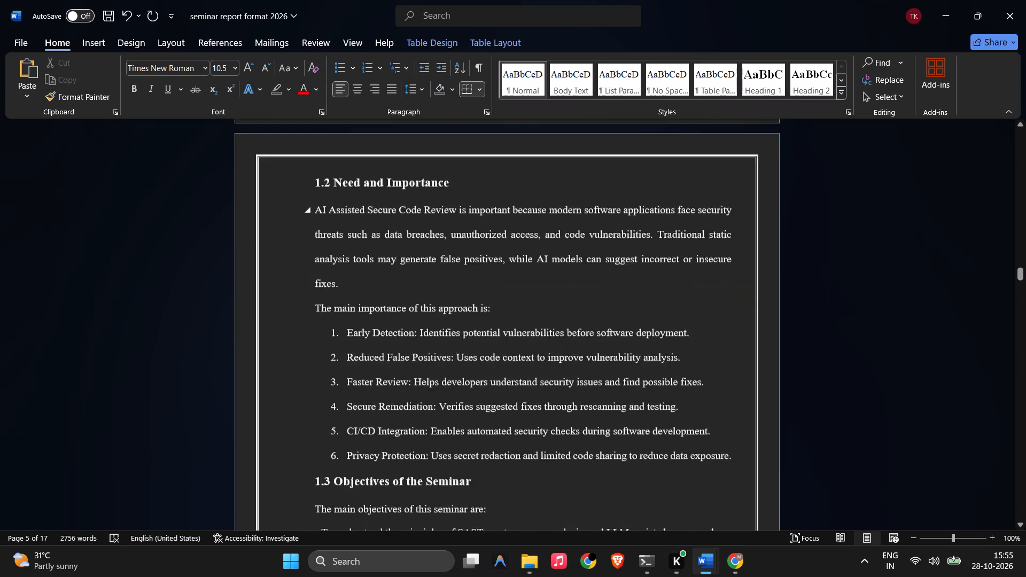
scroll(494, 291, "down", 5)
scroll(494, 291, "down", 20)
scroll(494, 291, "down", 20)
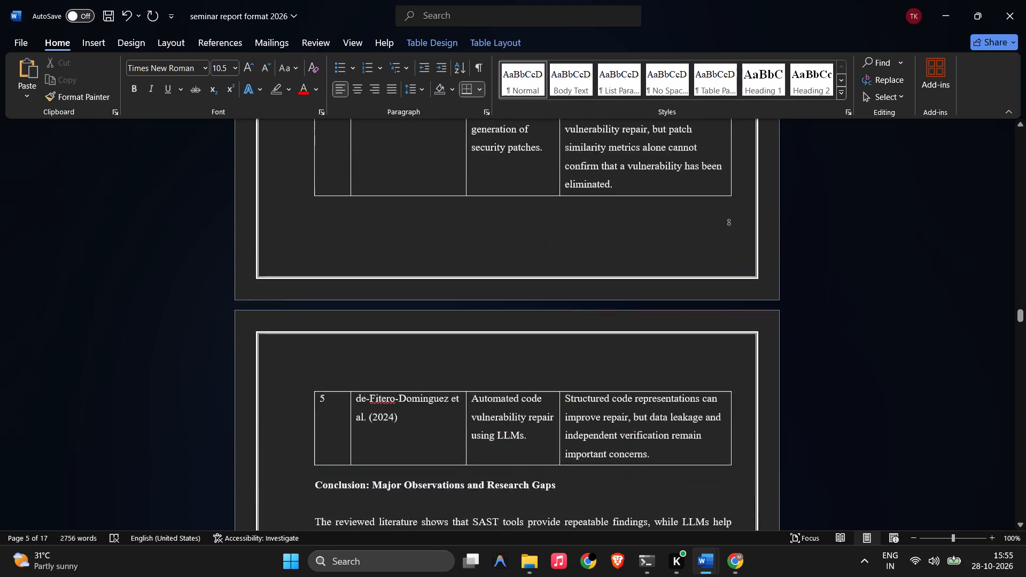
scroll(500, 284, "down", 20)
scroll(500, 284, "down", 20)
scroll(500, 284, "down", 13)
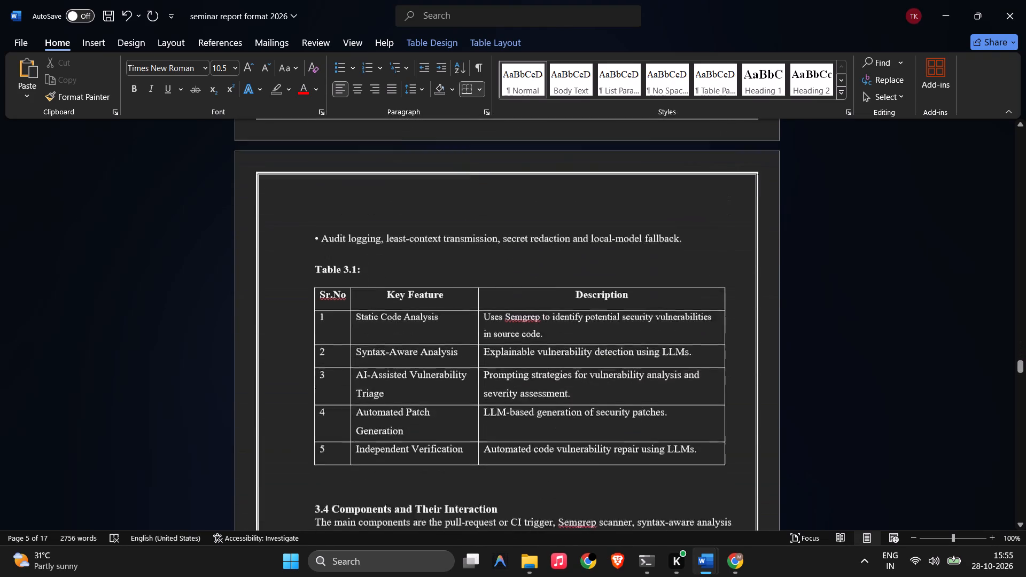
scroll(502, 283, "down", 20)
scroll(502, 283, "down", 12)
scroll(515, 289, "up", 12)
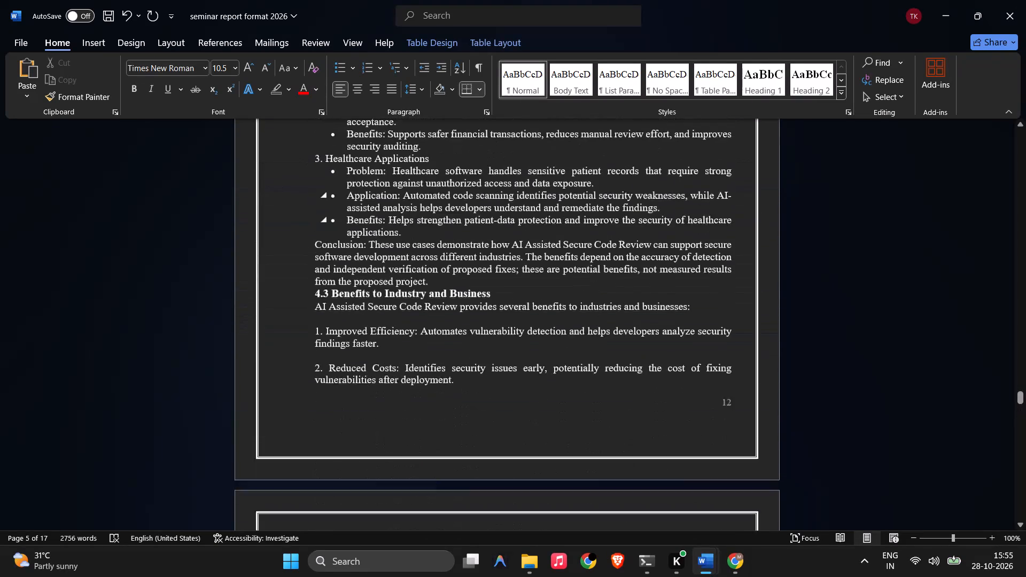
scroll(515, 289, "down", 20)
scroll(515, 289, "down", 12)
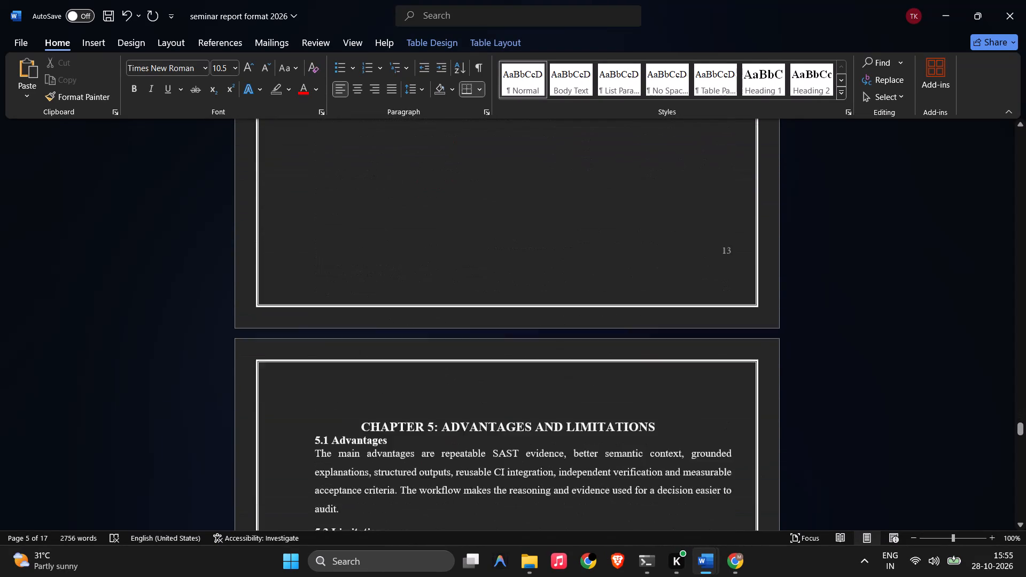
scroll(511, 298, "down", 20)
scroll(511, 298, "down", 20)
scroll(511, 298, "down", 11)
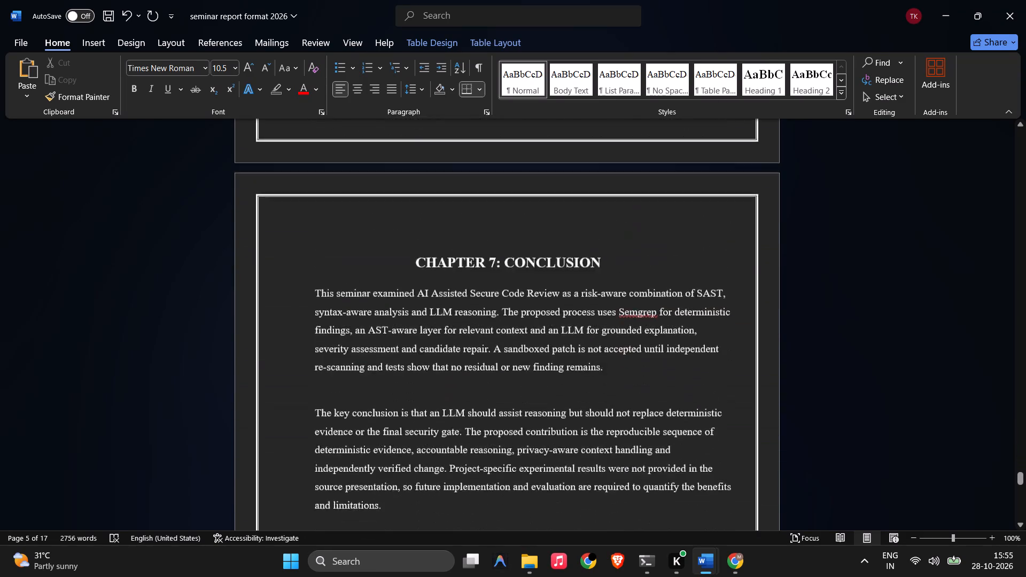
scroll(511, 296, "down", 20)
scroll(511, 296, "down", 20)
scroll(511, 296, "down", 1)
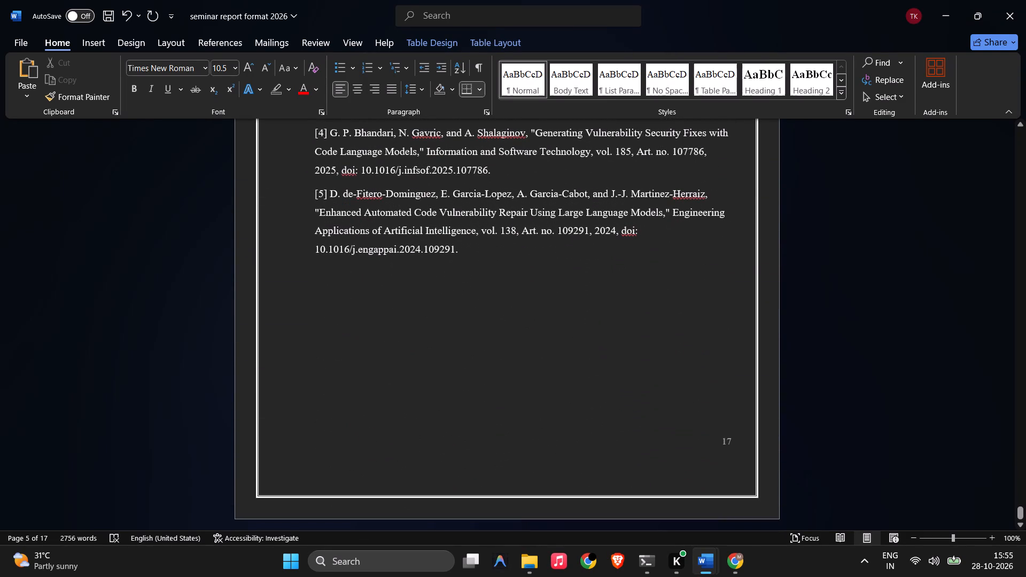
Save the document.
key("ctrl+s")
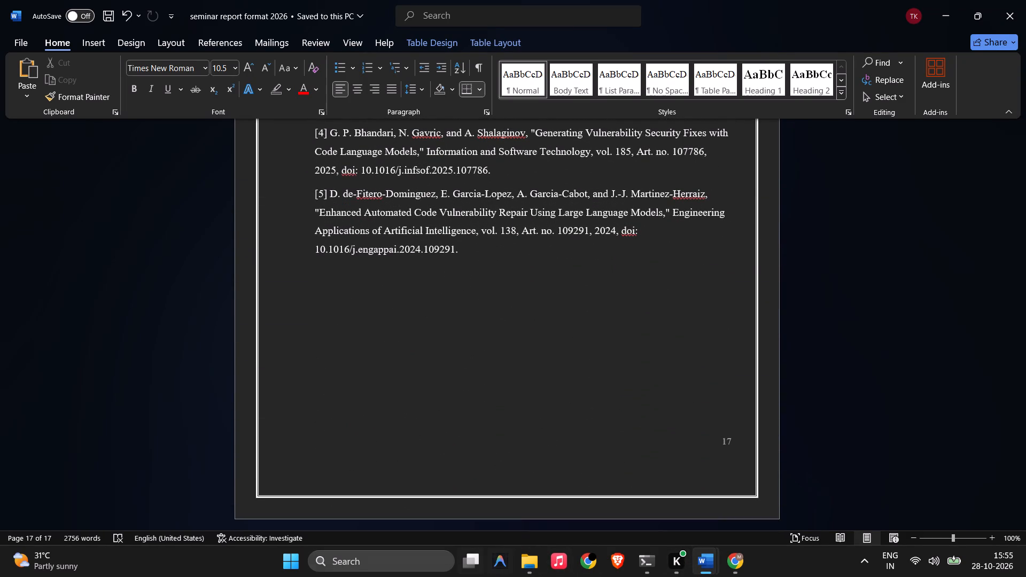
Search Windows for the WhatsApp app.
left_click(411, 568)
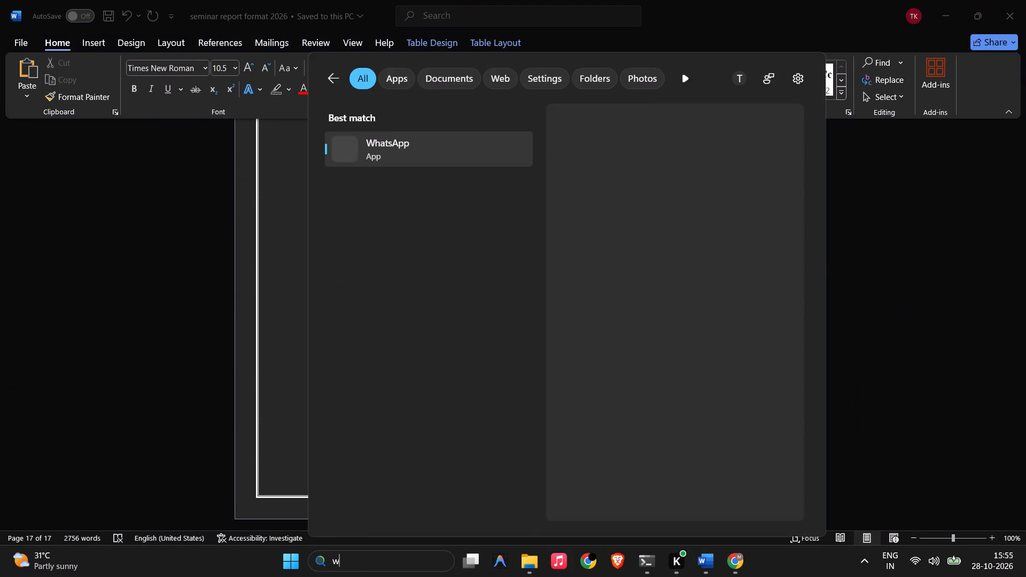
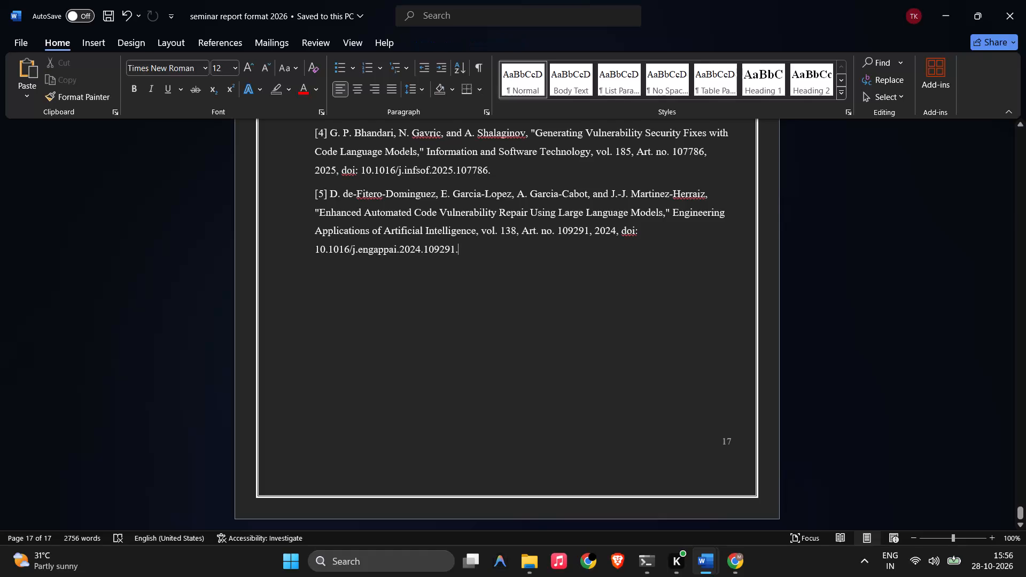
Save the seminar report document again.
key("ctrl+s")
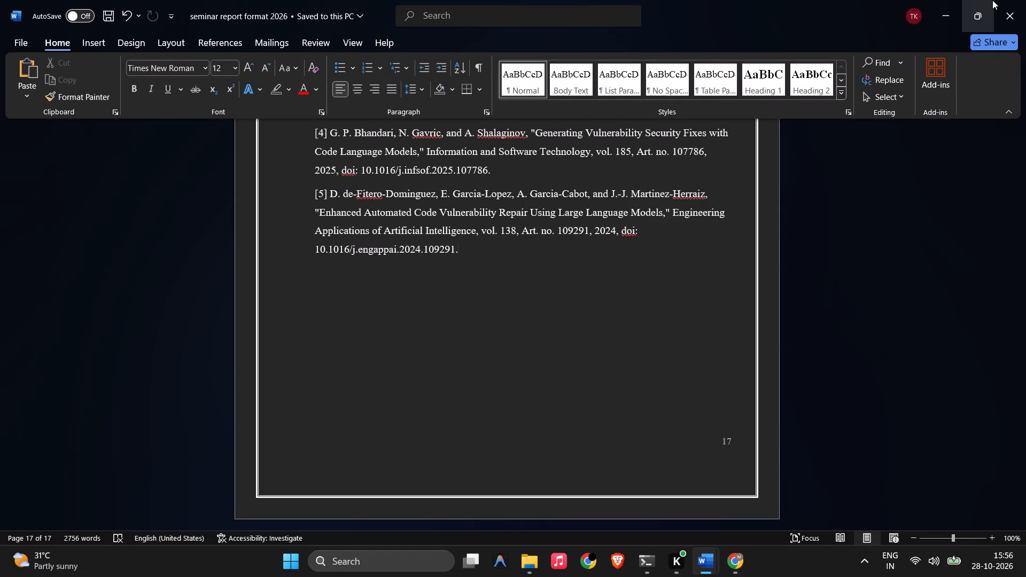